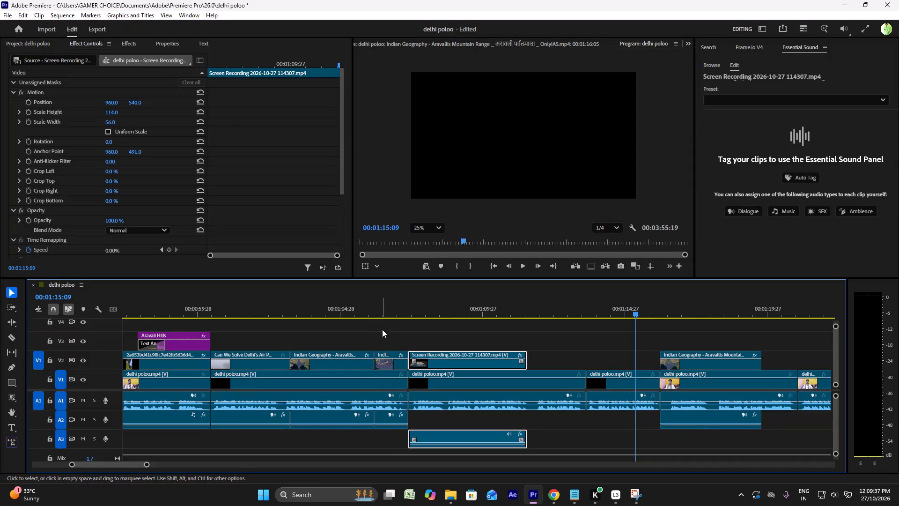
# Review the V2 screen recording clip and split it at 00:01:09:08.
pyautogui.click(398, 308)
pyautogui.press('space')
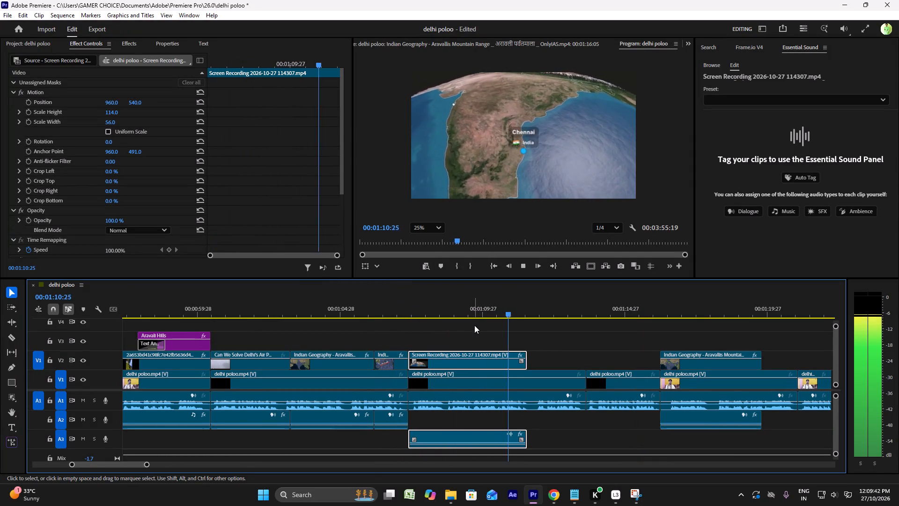
pyautogui.click(476, 301)
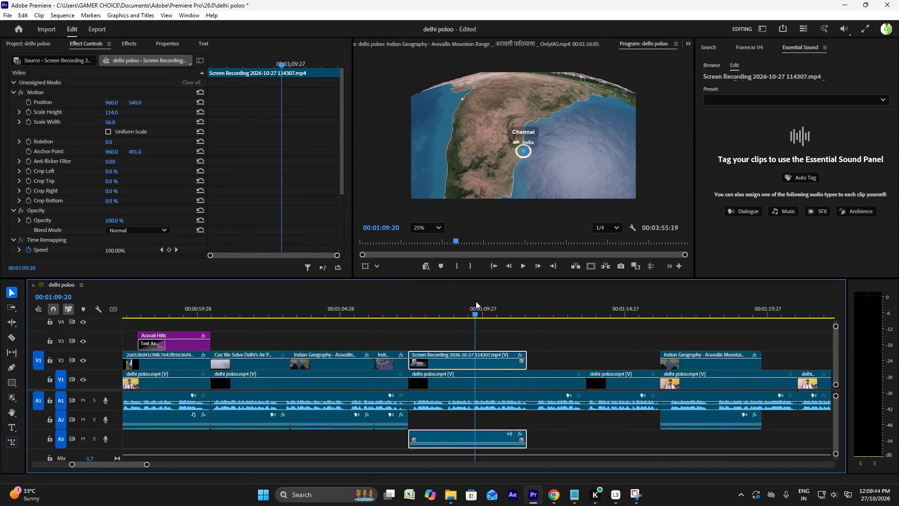
pyautogui.press('space')
pyautogui.click(463, 305)
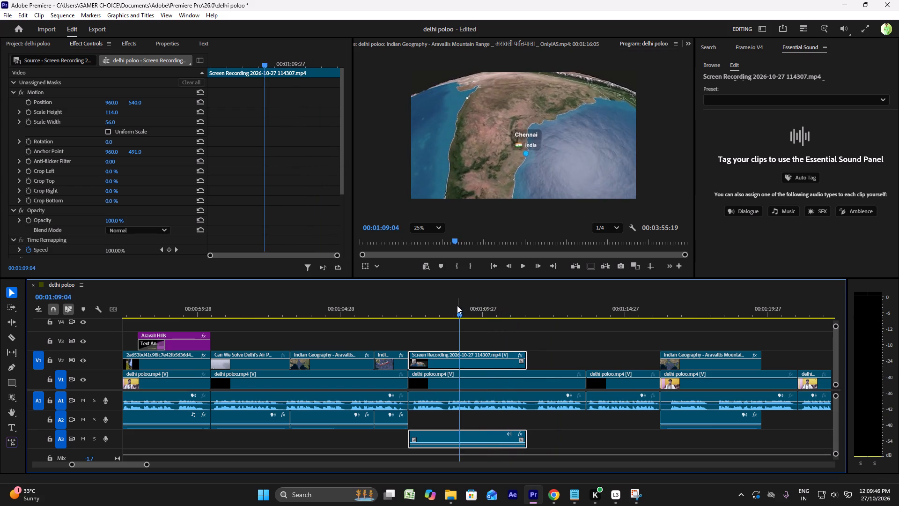
pyautogui.moveTo(457, 305); pyautogui.dragTo(465, 306)
pyautogui.press('c')
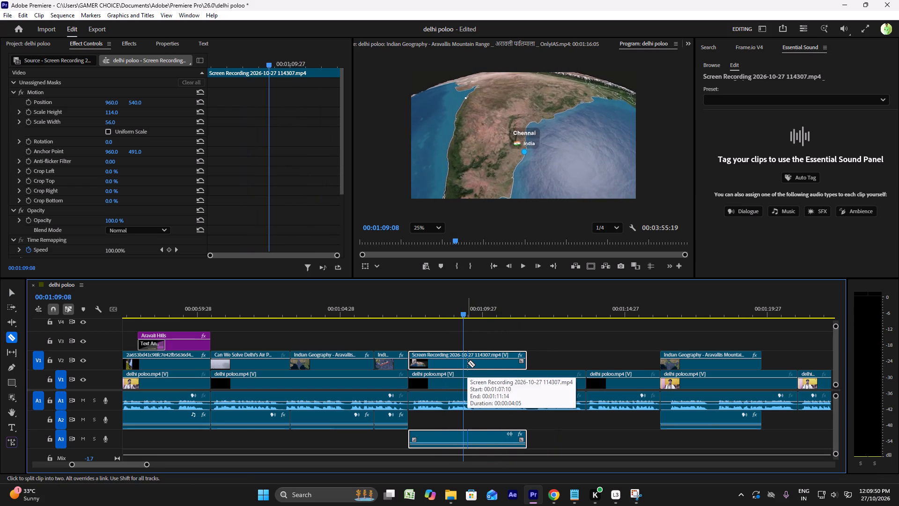
pyautogui.click(464, 362)
pyautogui.press('v')
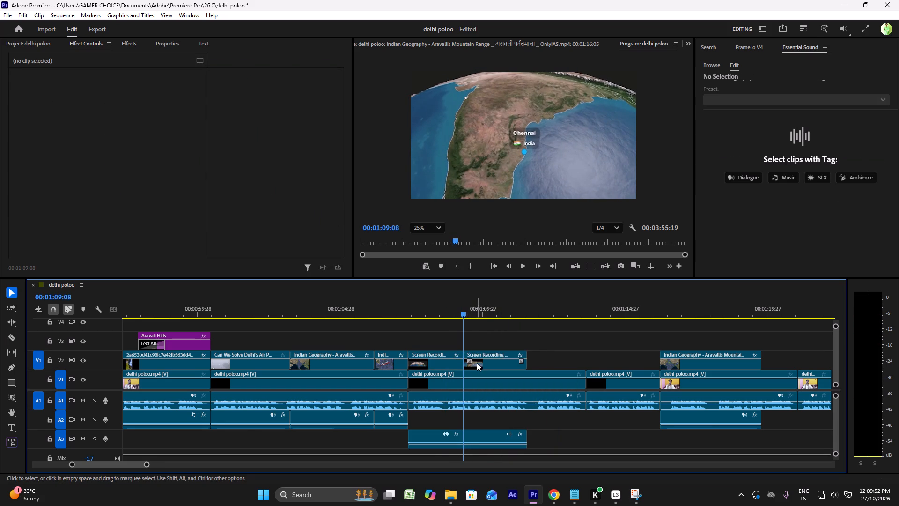
# Copy the second part of the split screen recording and paste it into the V2 gap before the last Indian Geography clip.
pyautogui.click(480, 363)
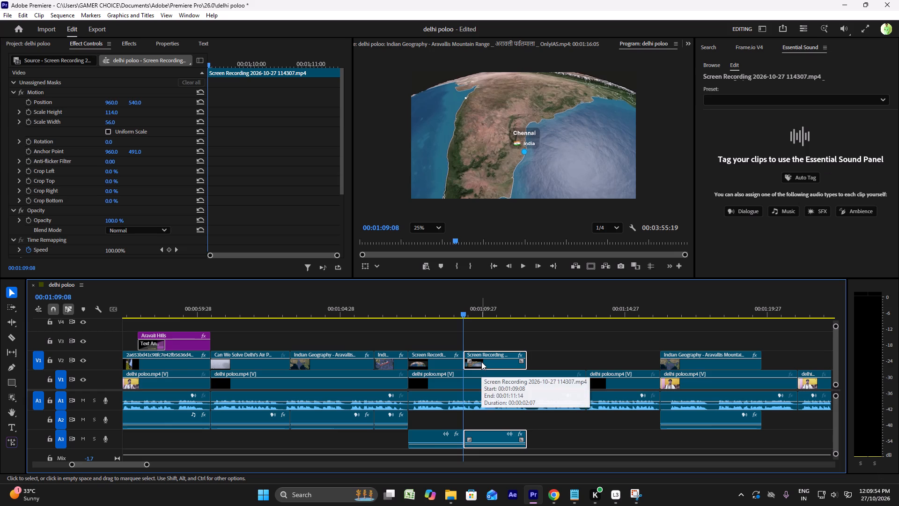
pyautogui.rightClick(480, 358)
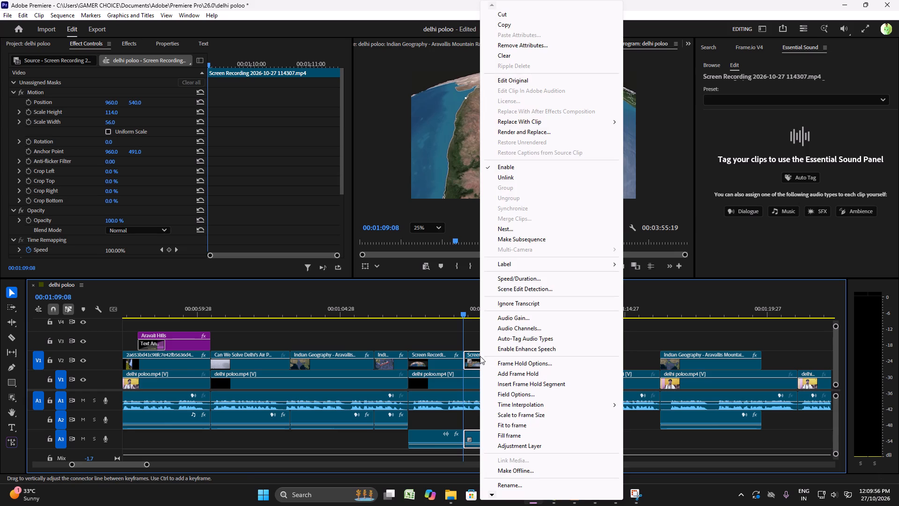
pyautogui.click(510, 29)
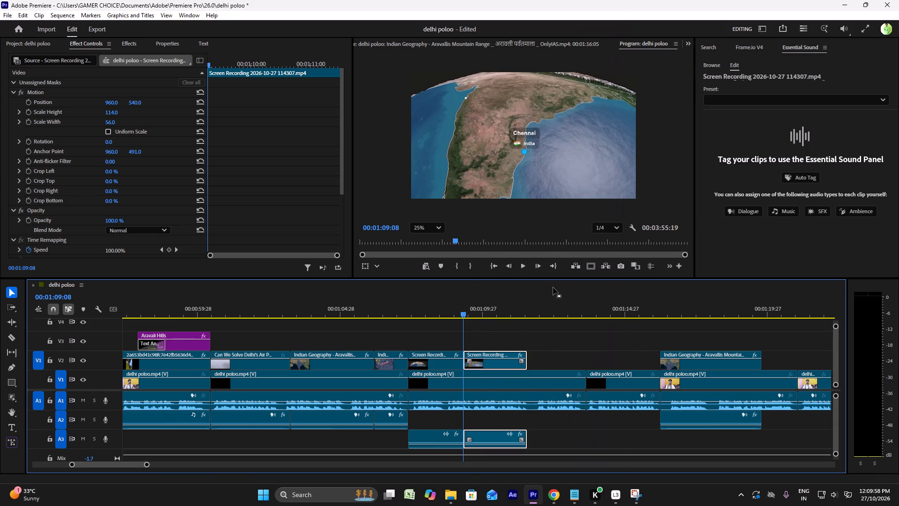
pyautogui.click(549, 309)
pyautogui.hotkey('ctrl', 'v')
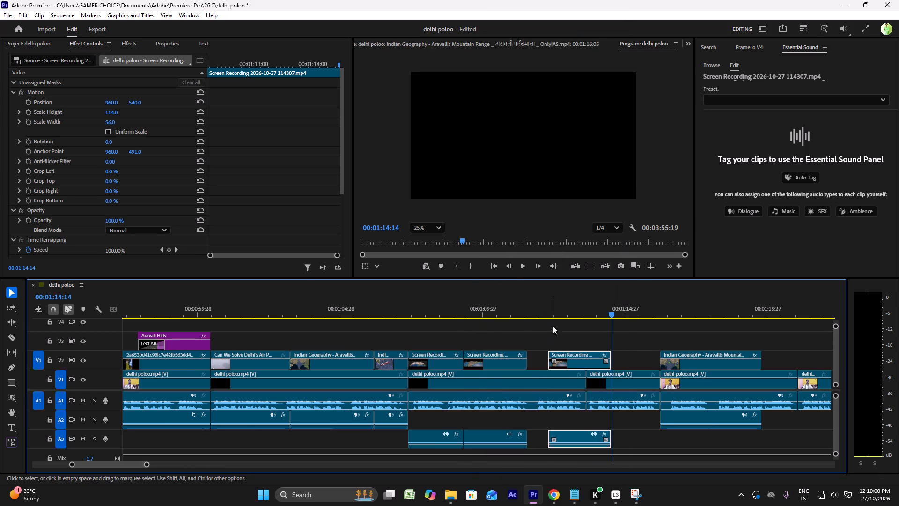
# Reverse the speed of the pasted screen recording copy.
pyautogui.click(570, 363)
pyautogui.rightClick(570, 363)
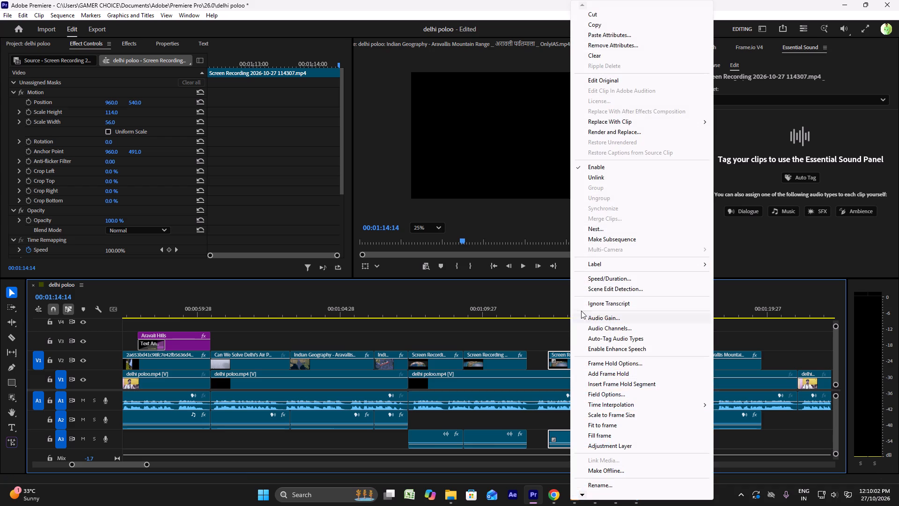
pyautogui.click(587, 282)
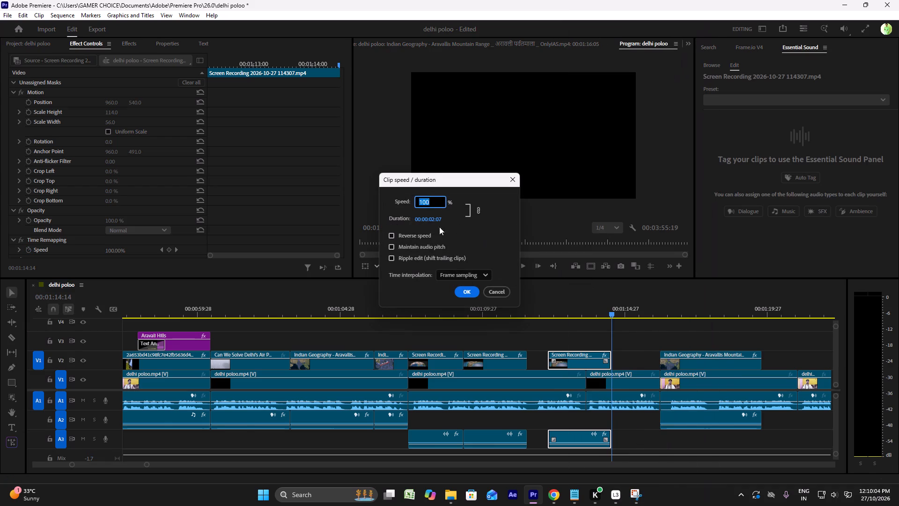
pyautogui.click(400, 238)
pyautogui.click(473, 291)
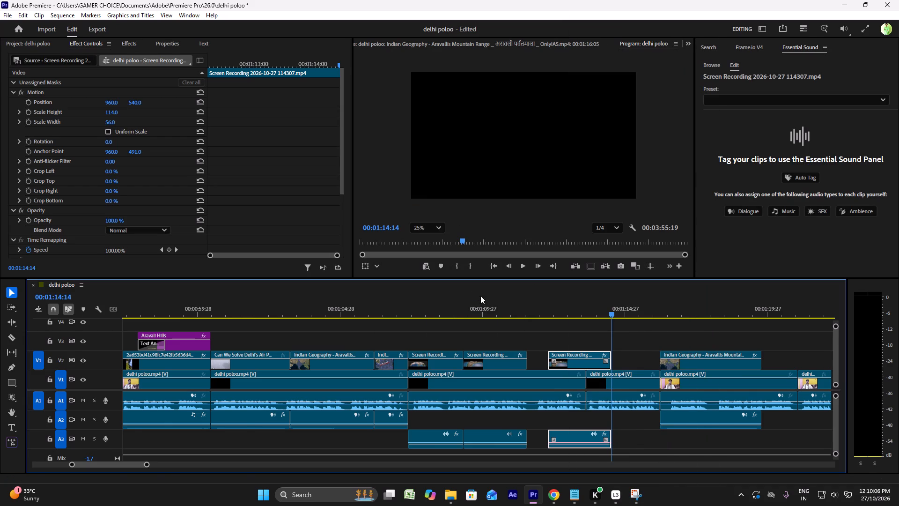
# Move the reversed clip to 00:01:11:15, directly after the preceding screen recording, and trim its end to the V1 cut.
pyautogui.moveTo(572, 361); pyautogui.dragTo(553, 359)
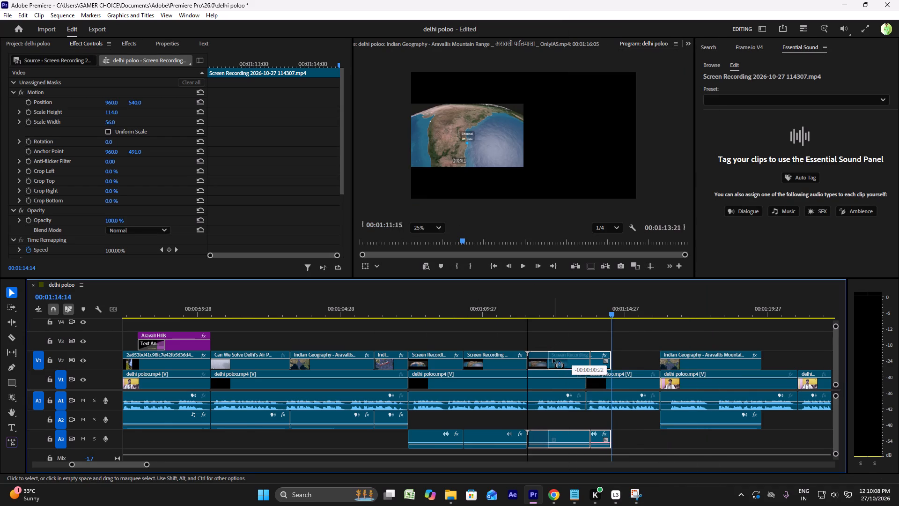
pyautogui.moveTo(553, 359); pyautogui.dragTo(553, 359)
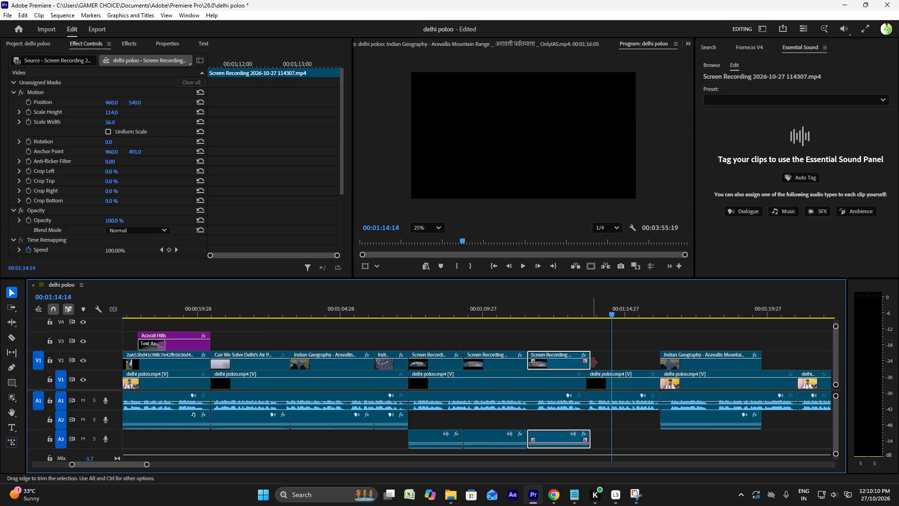
pyautogui.moveTo(592, 363); pyautogui.dragTo(588, 362)
# Play back the transition from the forward screen recording into the reversed copy and on through the empty V2 gap.
pyautogui.click(522, 305)
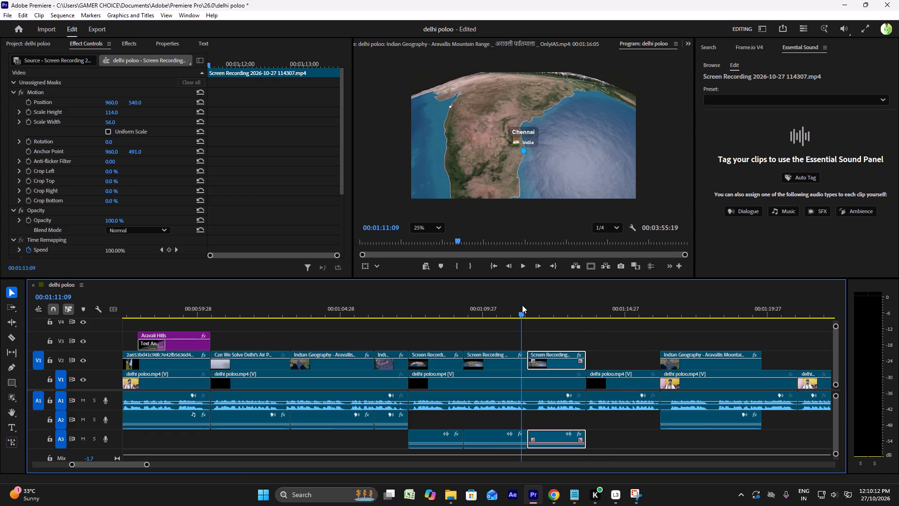
pyautogui.press('space')
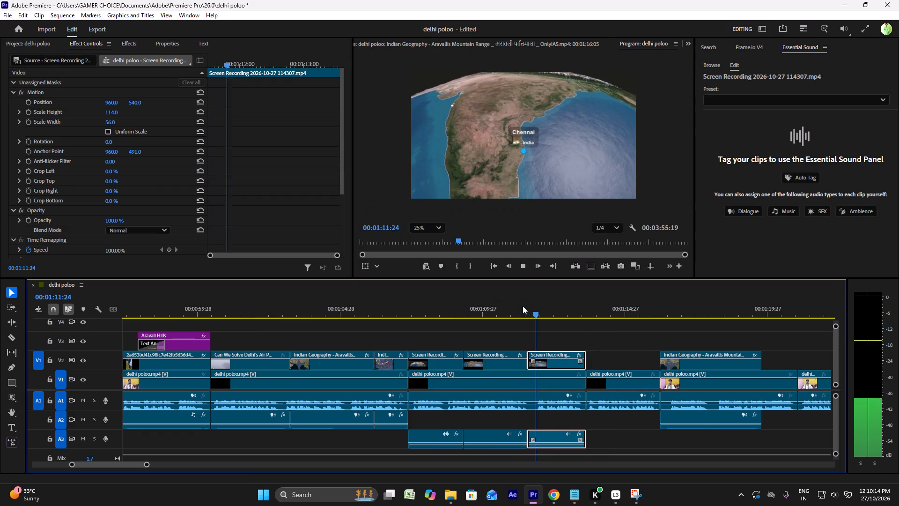
pyautogui.click(507, 316)
pyautogui.press('space')
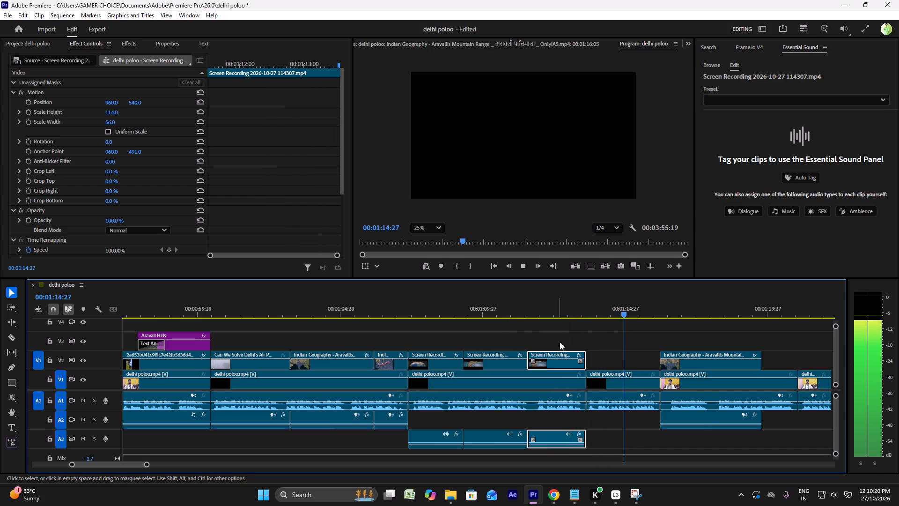
pyautogui.press('space')
pyautogui.click(588, 357)
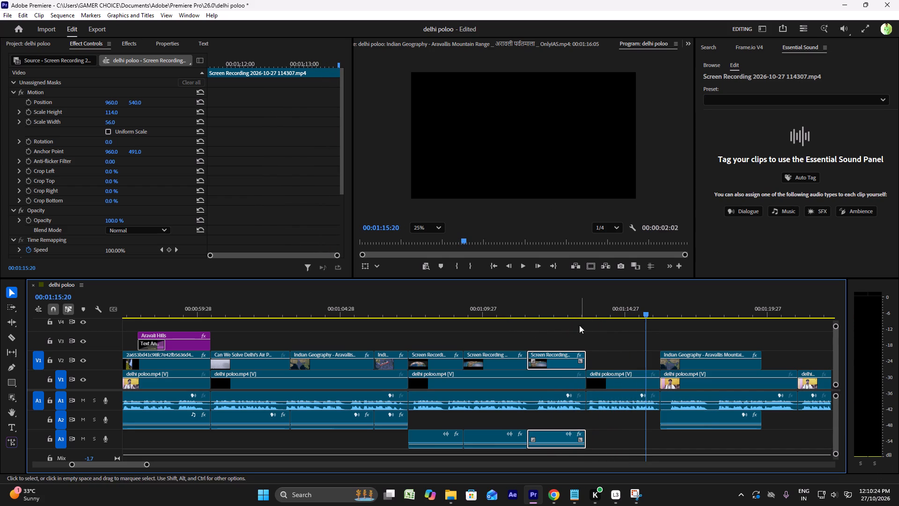
pyautogui.click(574, 312)
pyautogui.press('space')
pyautogui.press('space')
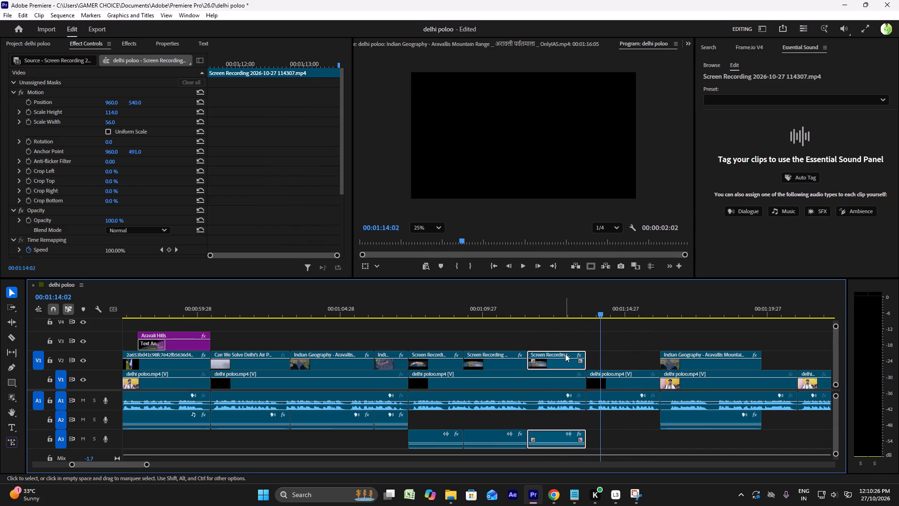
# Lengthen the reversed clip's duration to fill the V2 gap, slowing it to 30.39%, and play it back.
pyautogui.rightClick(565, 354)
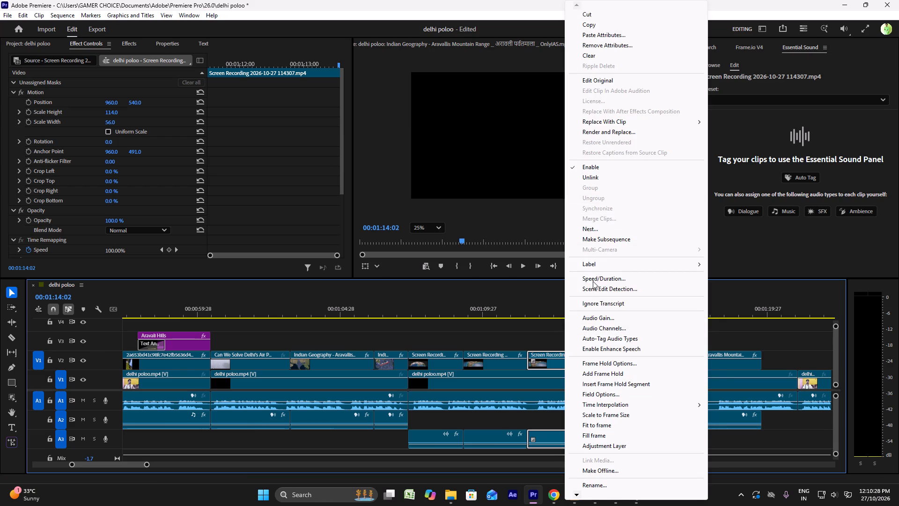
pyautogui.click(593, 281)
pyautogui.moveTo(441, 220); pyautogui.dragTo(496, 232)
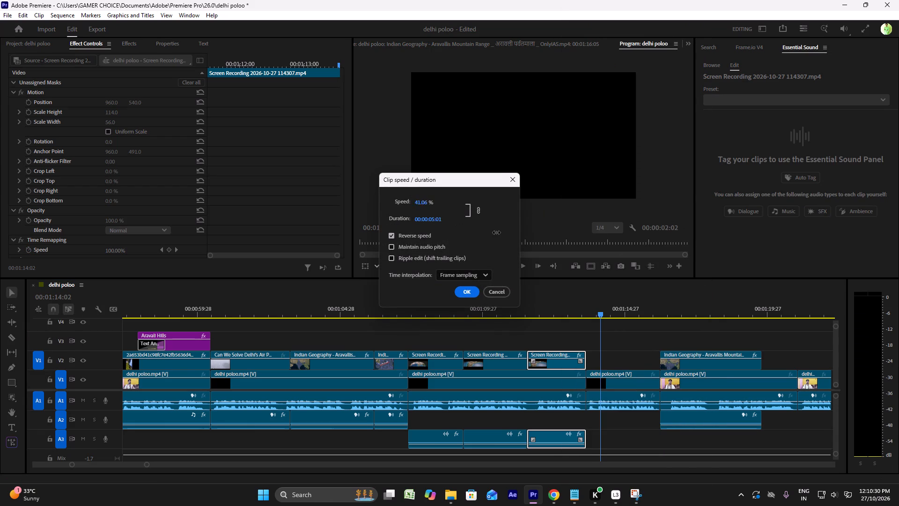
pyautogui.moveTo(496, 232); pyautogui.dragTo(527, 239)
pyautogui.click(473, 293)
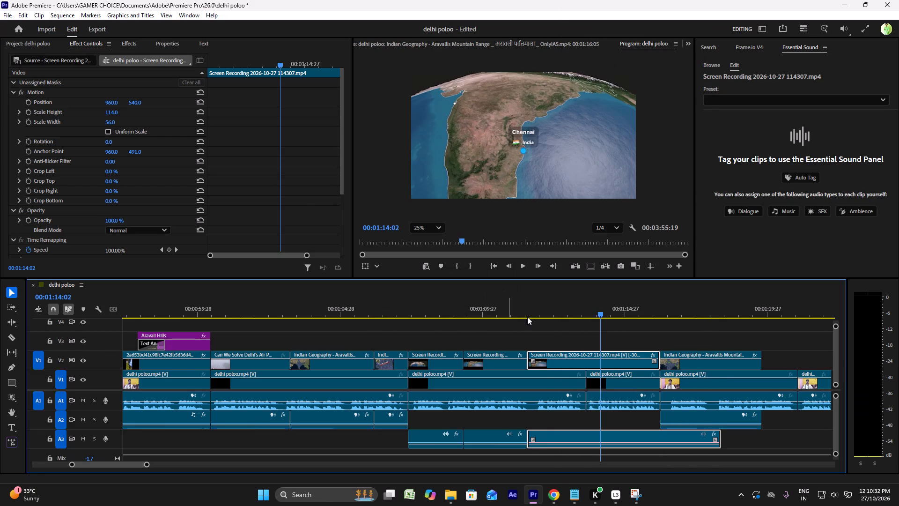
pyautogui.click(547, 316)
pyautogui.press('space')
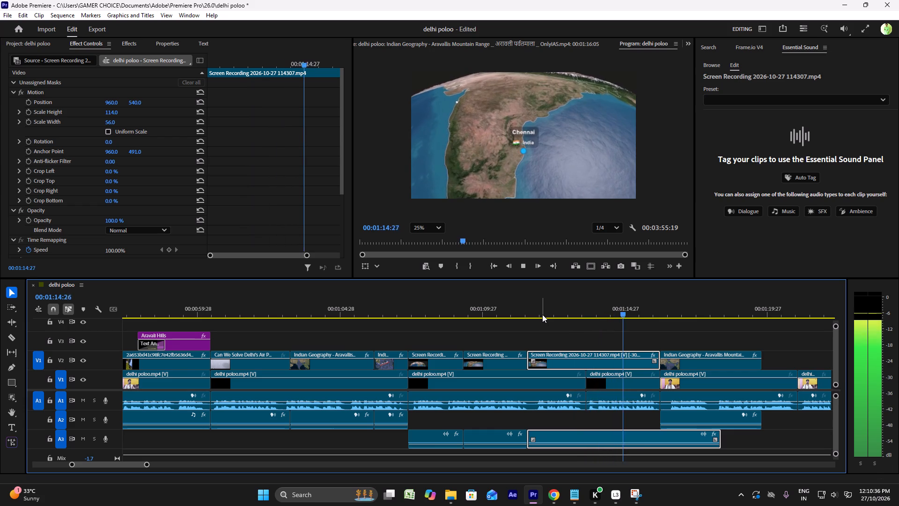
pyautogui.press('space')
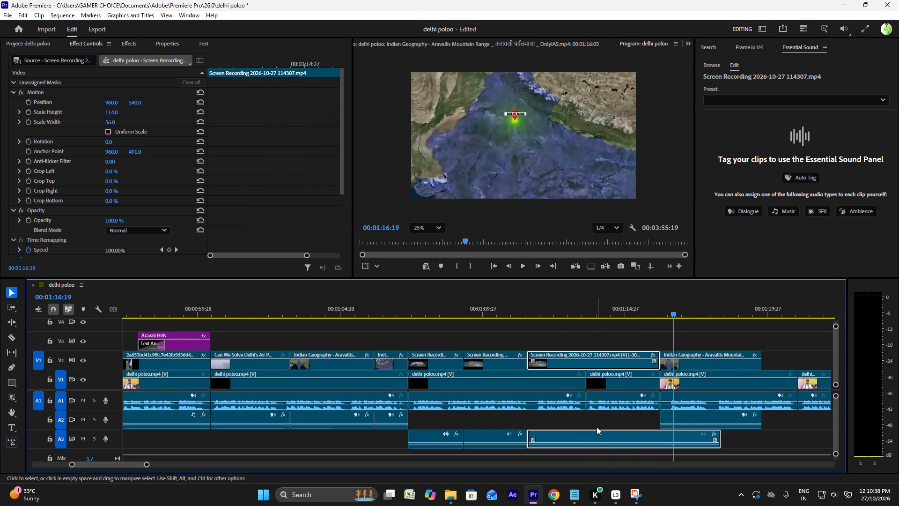
# Unlink the reversed screen recording's audio on A3 from its video and delete that audio.
pyautogui.rightClick(597, 431)
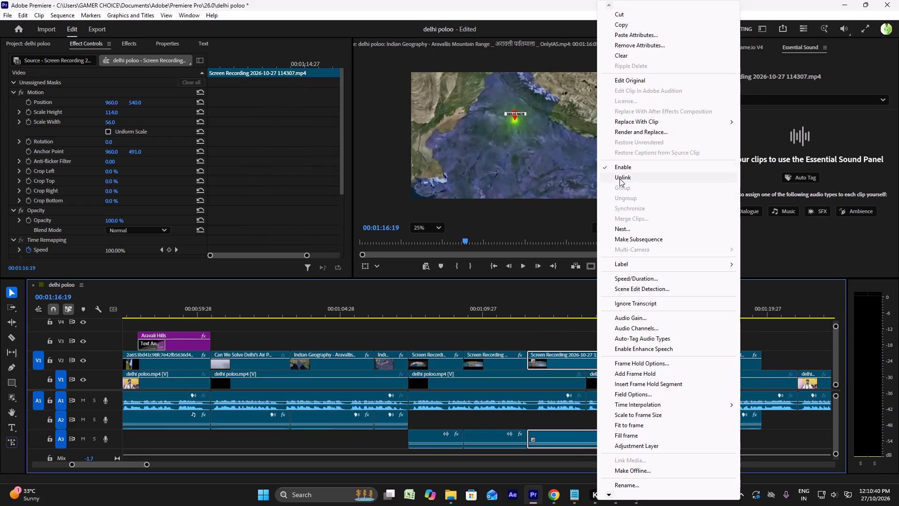
pyautogui.click(619, 179)
pyautogui.click(633, 434)
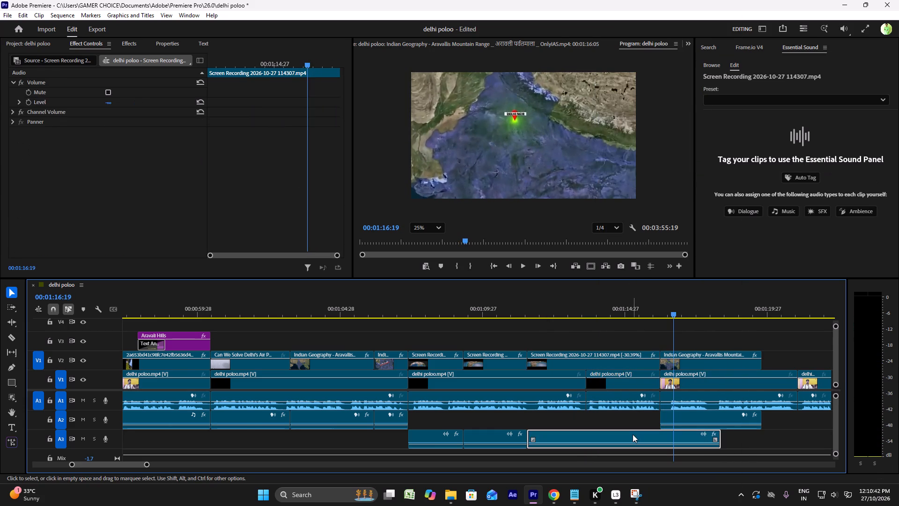
pyautogui.press('Delete')
# Play back the reversed clip and shorten its duration so that its reverse speed becomes 43.86%.
pyautogui.click(523, 323)
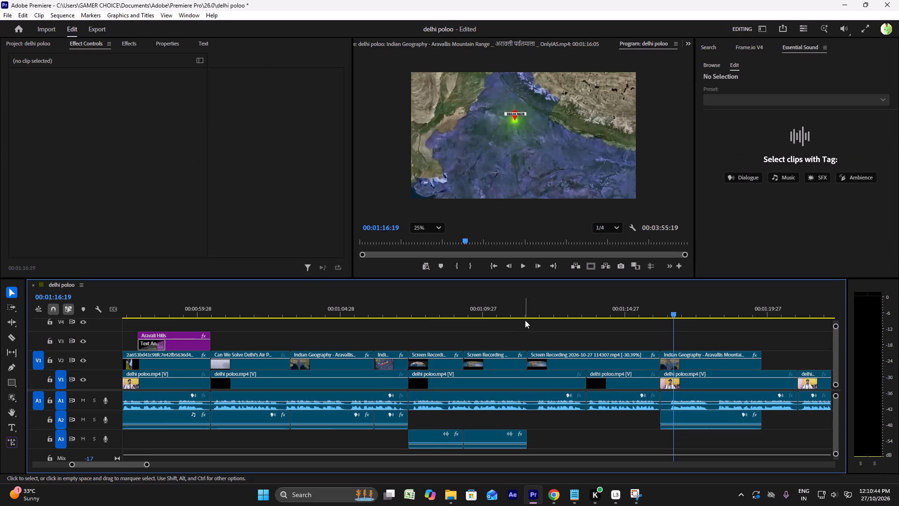
pyautogui.click(525, 320)
pyautogui.click(522, 316)
pyautogui.press('space')
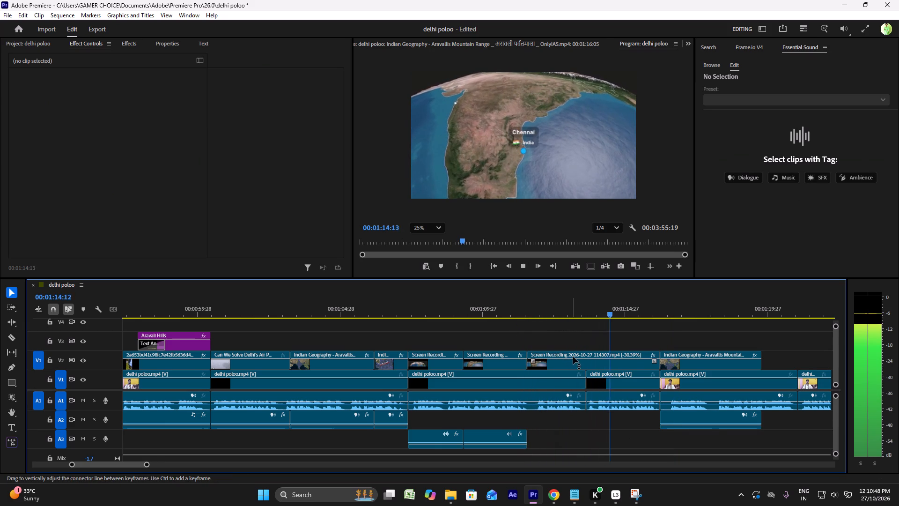
pyautogui.press('space')
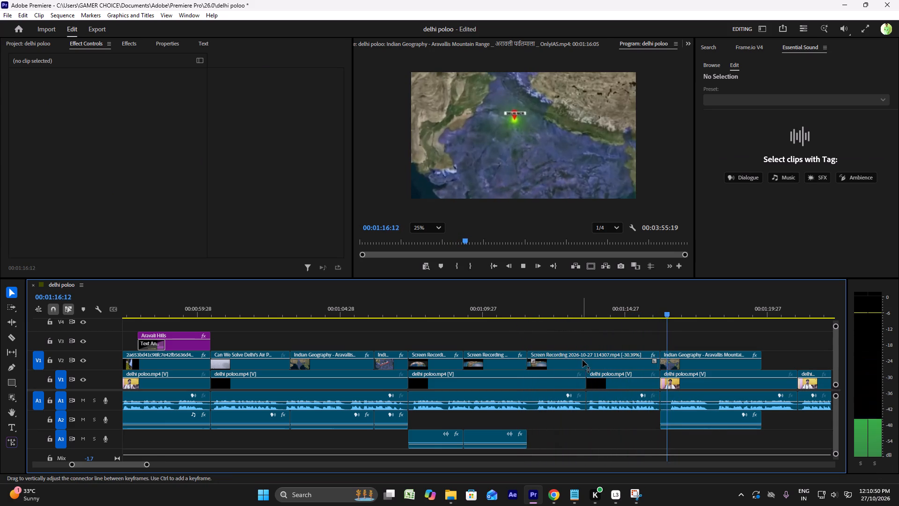
pyautogui.rightClick(584, 359)
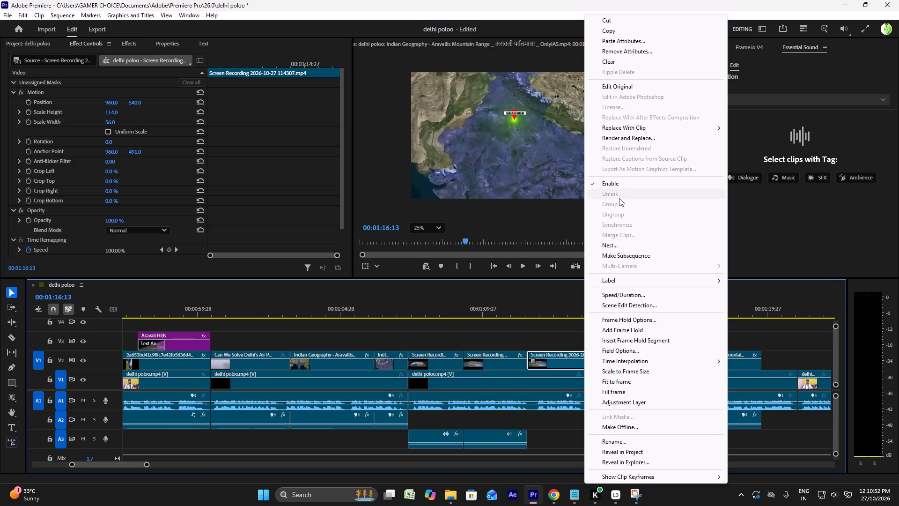
pyautogui.click(619, 293)
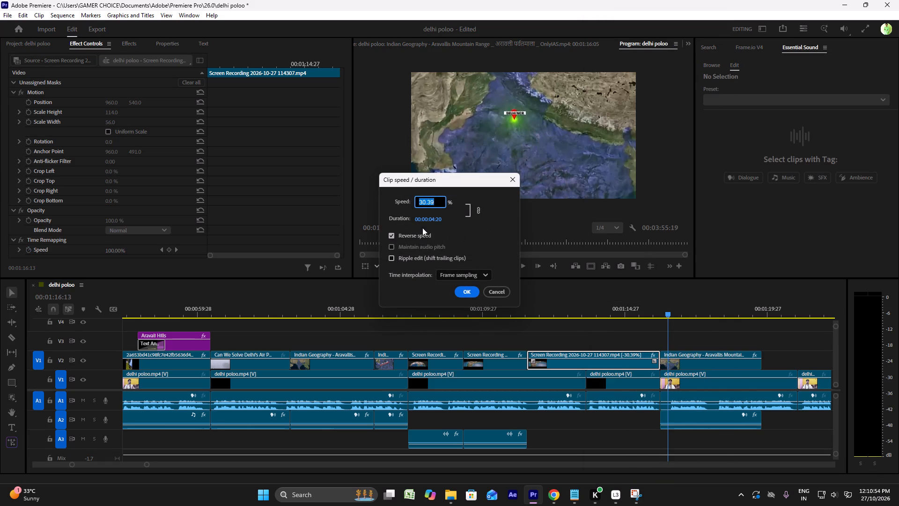
pyautogui.moveTo(432, 220); pyautogui.dragTo(408, 218)
pyautogui.click(466, 293)
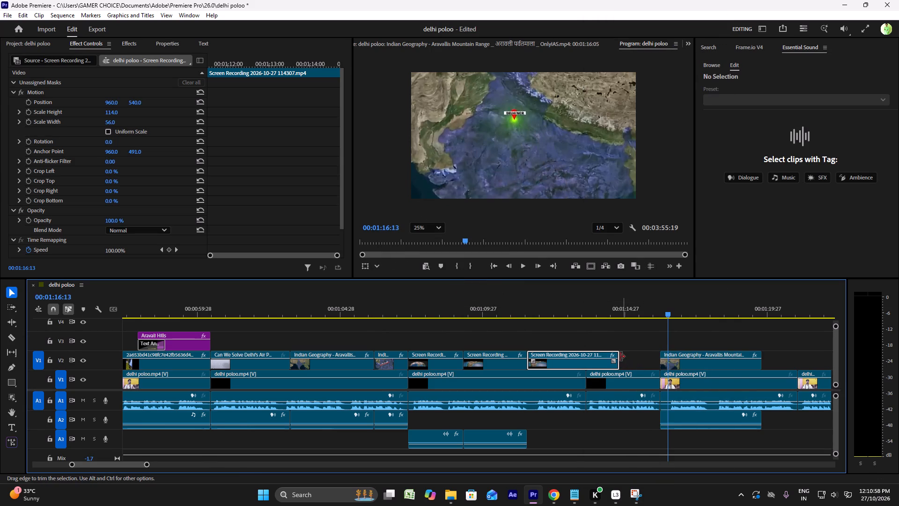
# Extend the reversed clip's end to the start of the following Indian Geography clip and play back the section.
pyautogui.moveTo(619, 357); pyautogui.dragTo(679, 357)
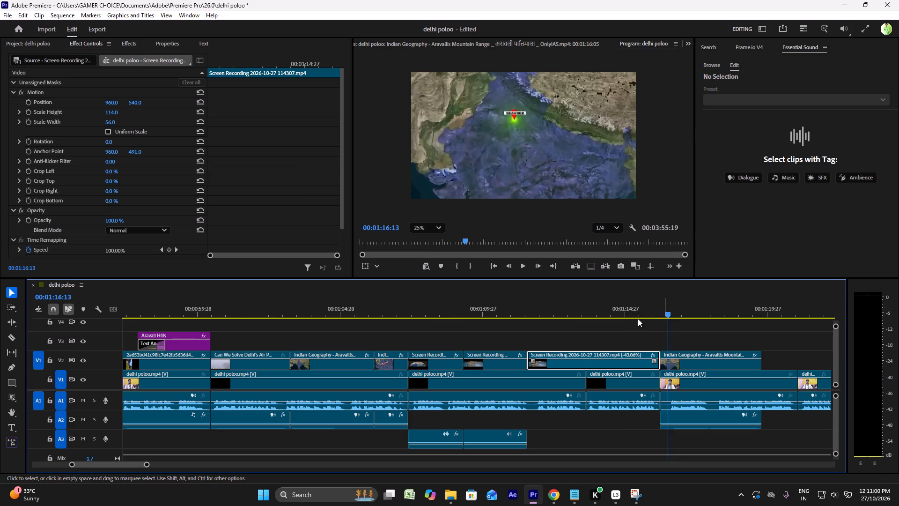
pyautogui.click(618, 308)
pyautogui.press('space')
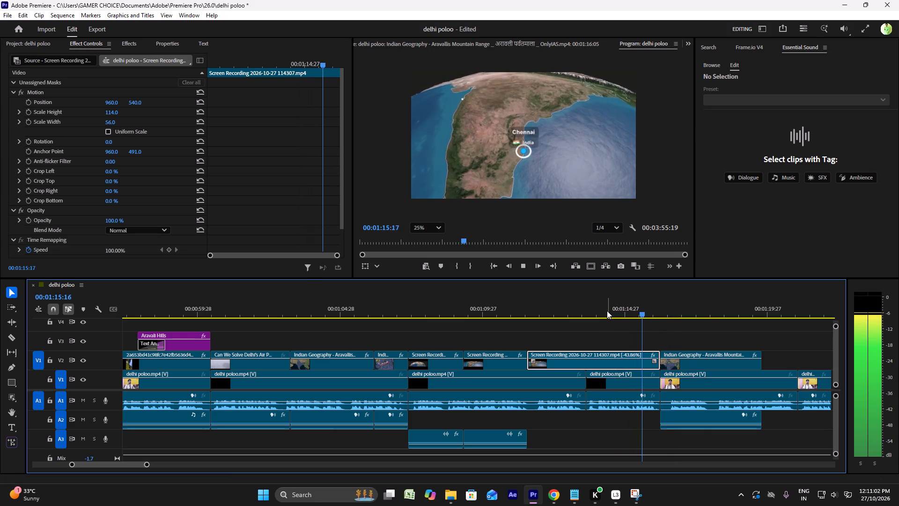
pyautogui.click(485, 305)
pyautogui.press('space')
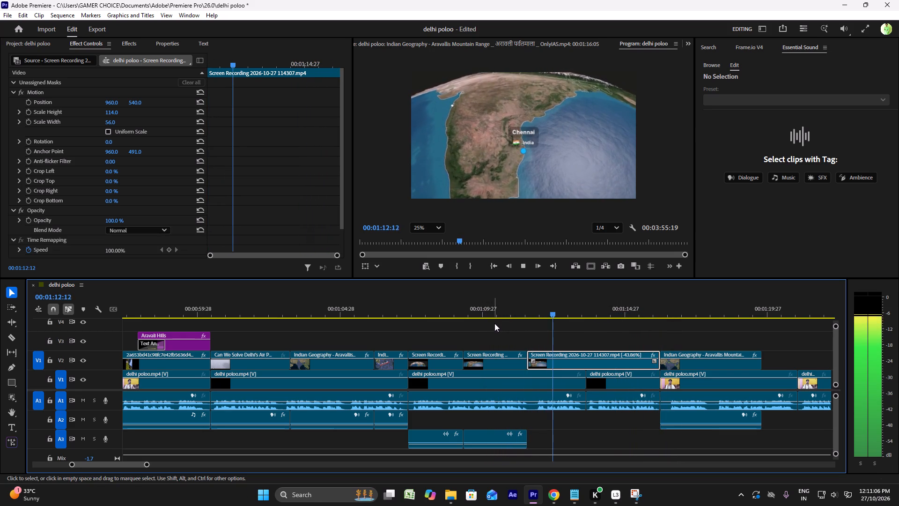
# Shorten the reversed screen recording's duration on V2 and move it to end at the start of the following Indian Geography clip.
pyautogui.press('space')
pyautogui.rightClick(576, 360)
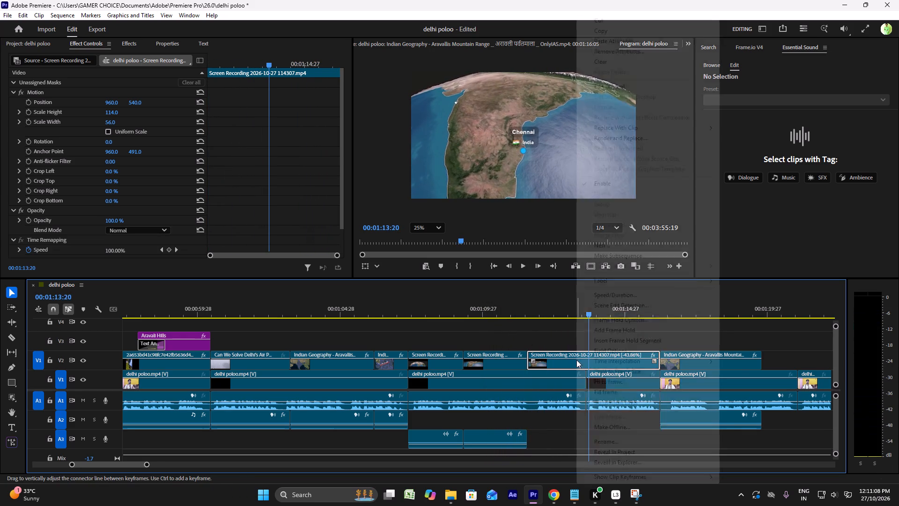
pyautogui.click(598, 292)
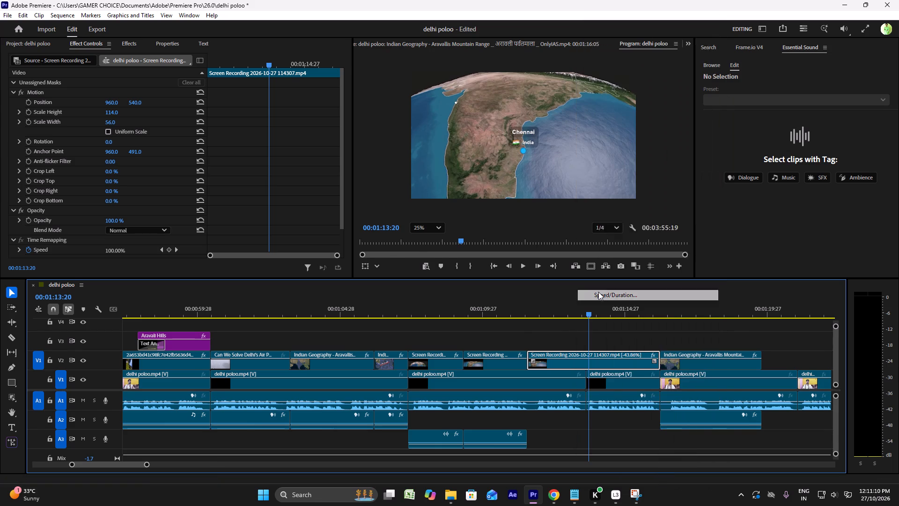
pyautogui.moveTo(427, 220); pyautogui.dragTo(412, 221)
pyautogui.click(469, 295)
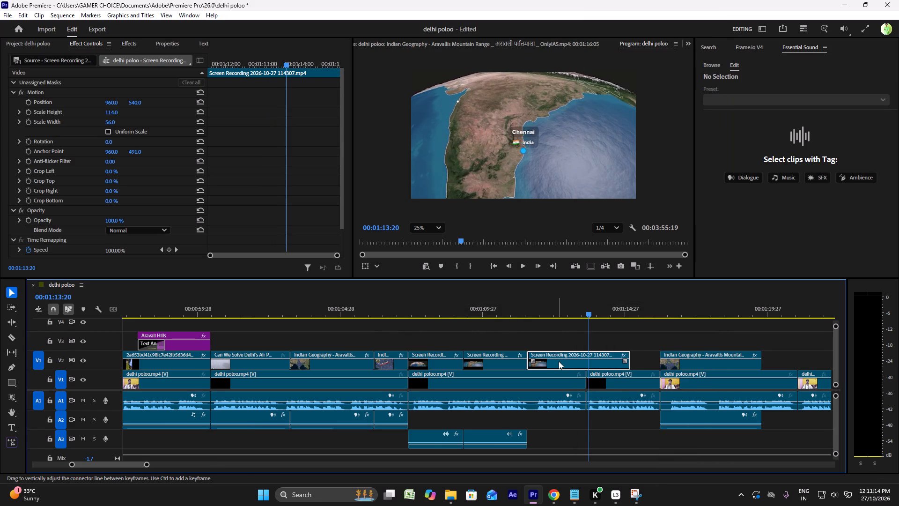
pyautogui.moveTo(559, 361); pyautogui.dragTo(589, 361)
# Lengthen the duration of the preceding screen recording clip so it reaches the start of the reversed clip on V2.
pyautogui.click(507, 356)
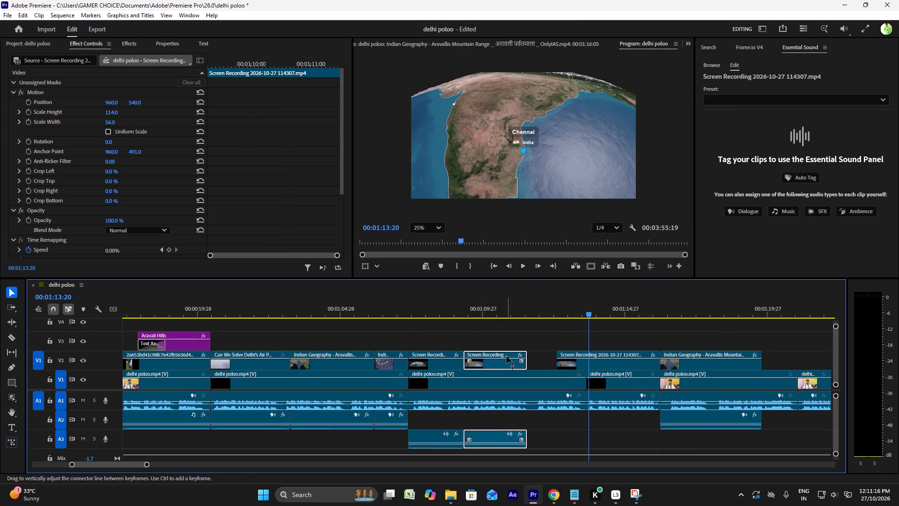
pyautogui.rightClick(508, 356)
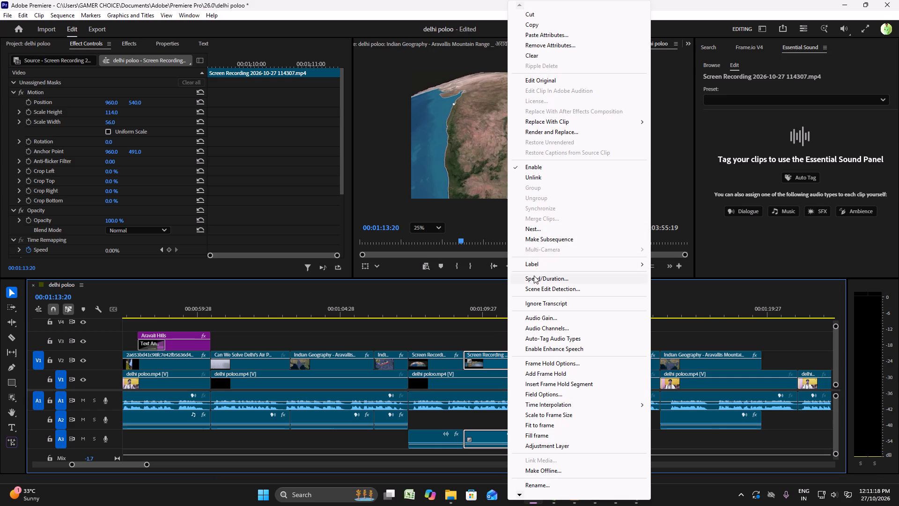
pyautogui.click(534, 275)
pyautogui.moveTo(428, 220); pyautogui.dragTo(458, 228)
pyautogui.click(470, 287)
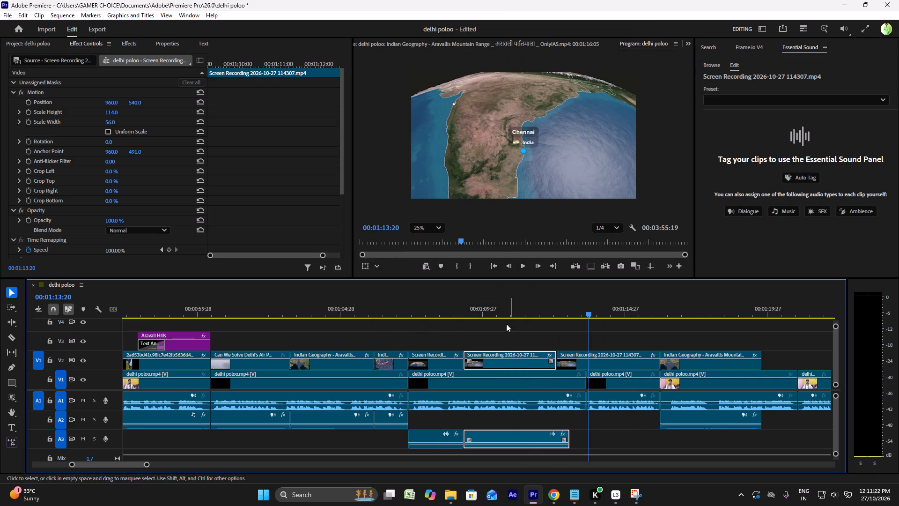
# Play back the slowed map recordings, the Indian Geography clip and the talking-head clips that follow.
pyautogui.click(509, 309)
pyautogui.press('space')
pyautogui.click(545, 336)
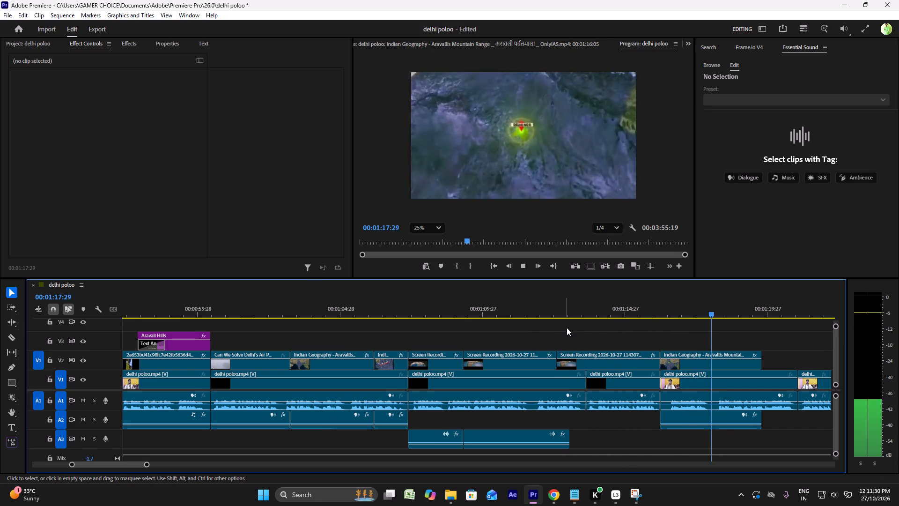
pyautogui.press('space')
pyautogui.click(557, 295)
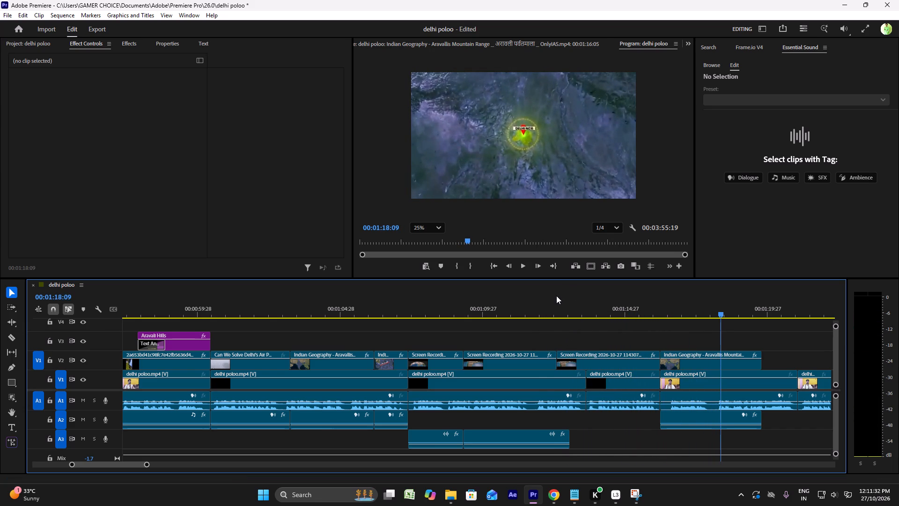
pyautogui.click(548, 304)
pyautogui.press('space')
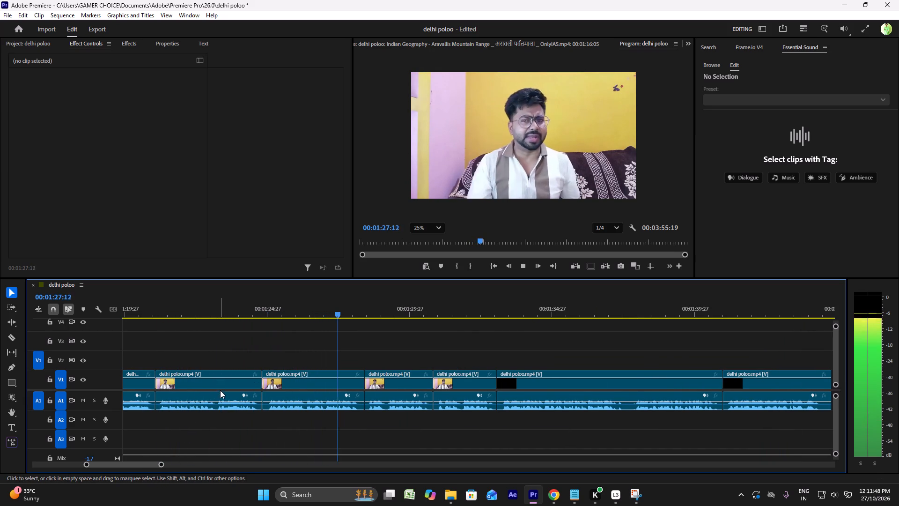
pyautogui.press('space')
pyautogui.scroll(11, 218, 405)
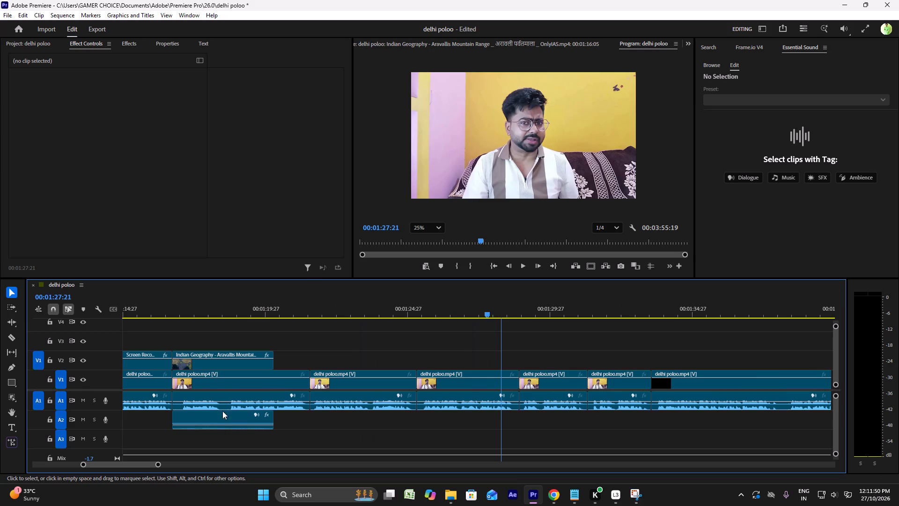
pyautogui.click(253, 300)
pyautogui.press('space')
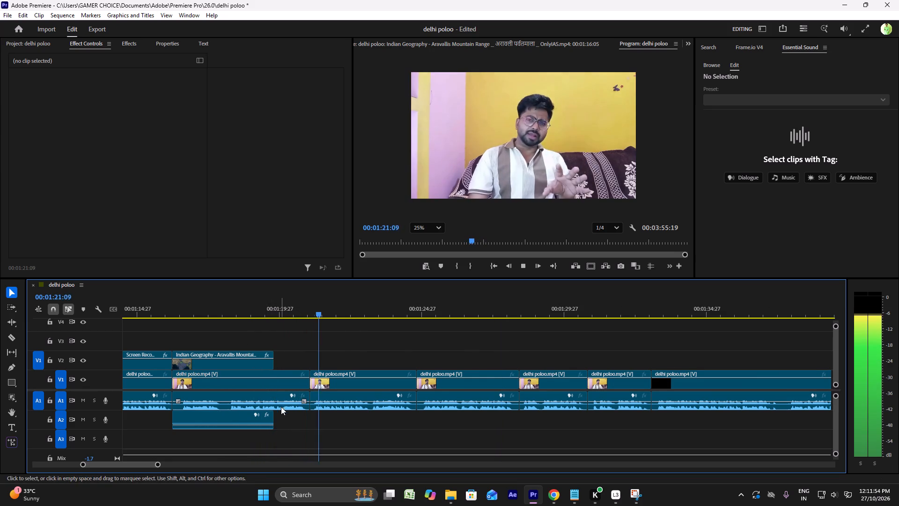
pyautogui.press('space')
# Set the Scale of the V1 talking-head clip starting at about 00:01:21 to 123 and play it back.
pyautogui.click(345, 378)
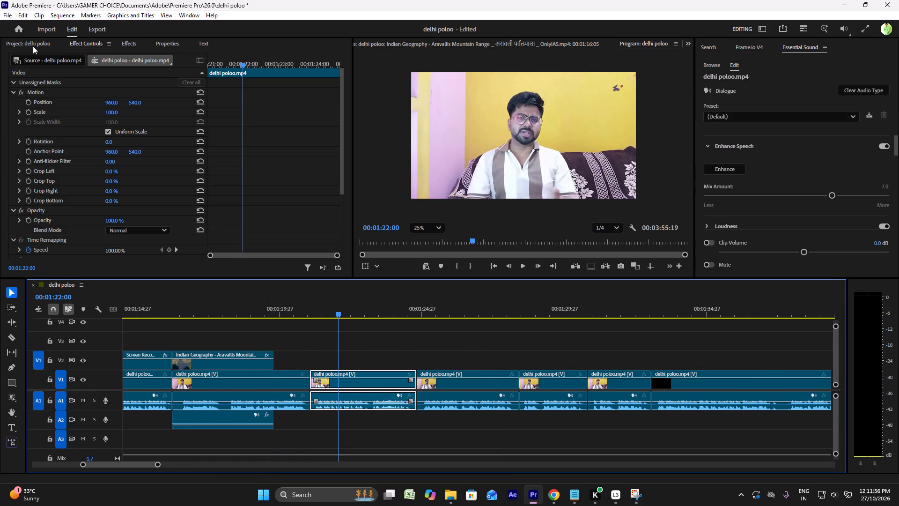
pyautogui.moveTo(122, 114); pyautogui.dragTo(129, 115)
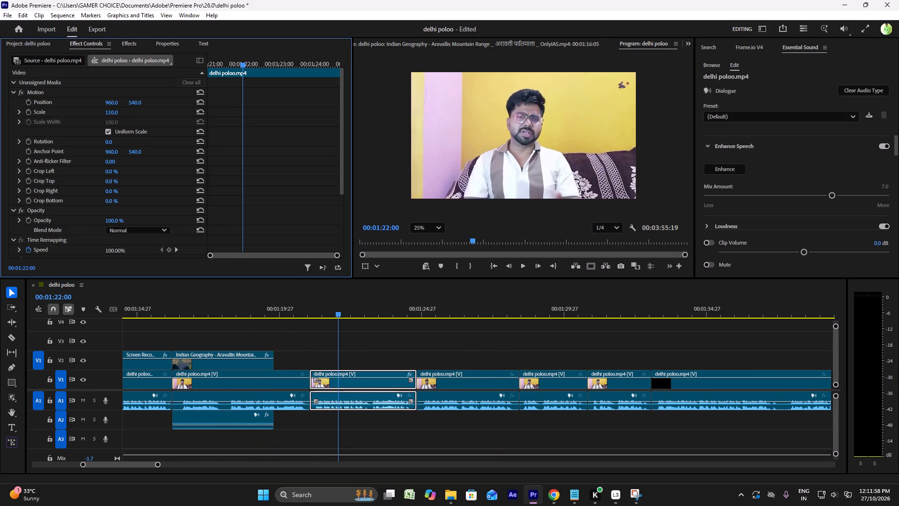
pyautogui.moveTo(129, 115); pyautogui.dragTo(133, 116)
pyautogui.press('space')
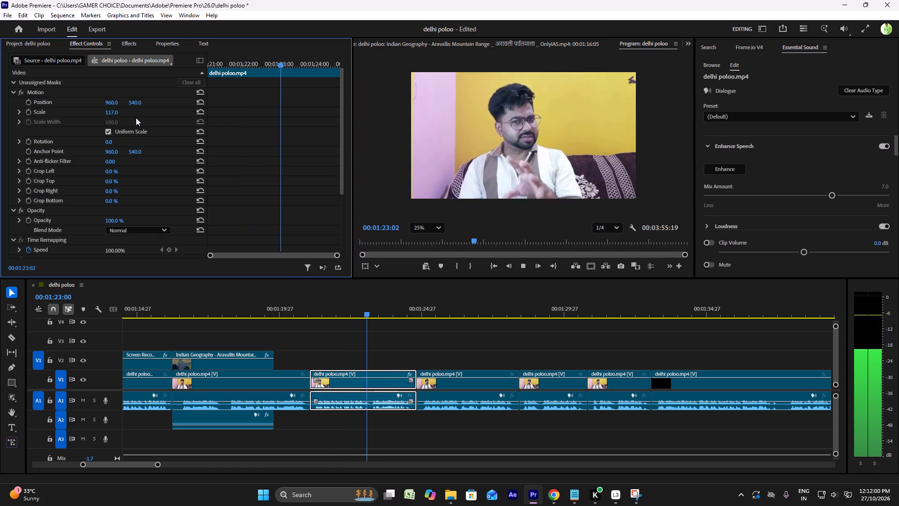
pyautogui.press('space')
pyautogui.click(123, 112)
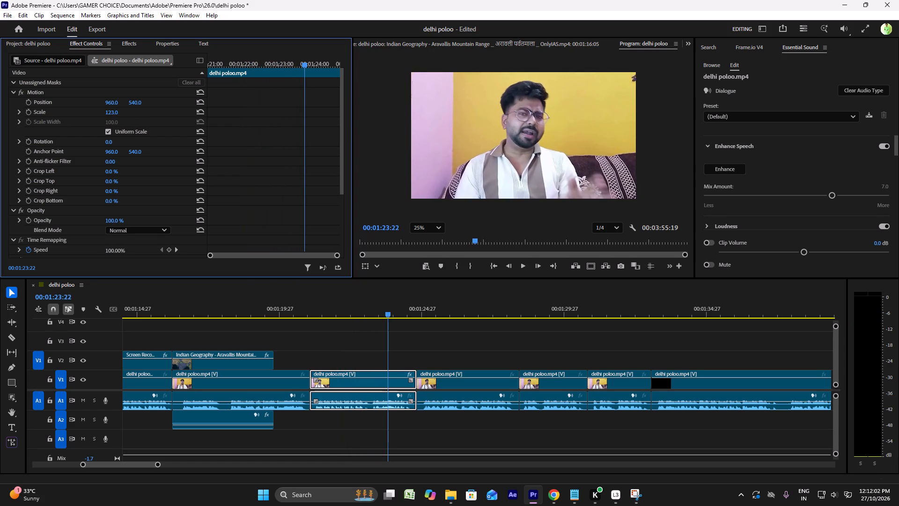
pyautogui.press('space')
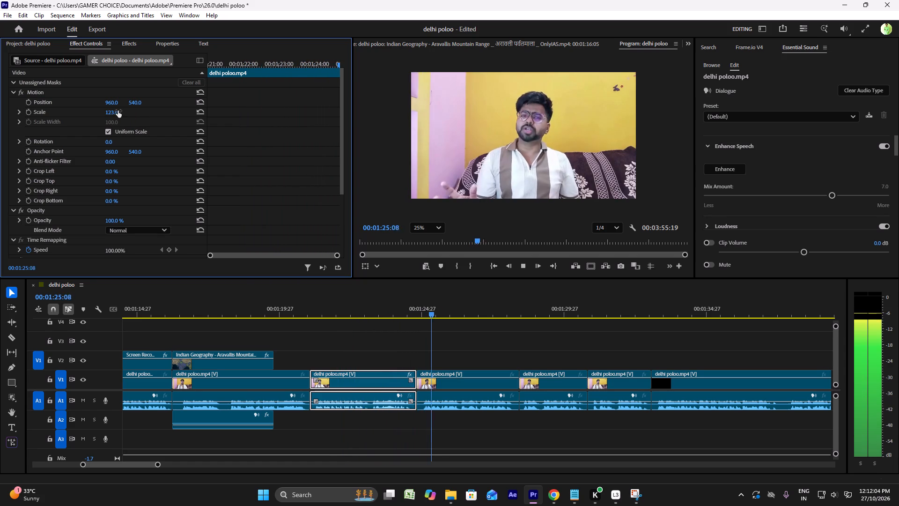
pyautogui.press('space')
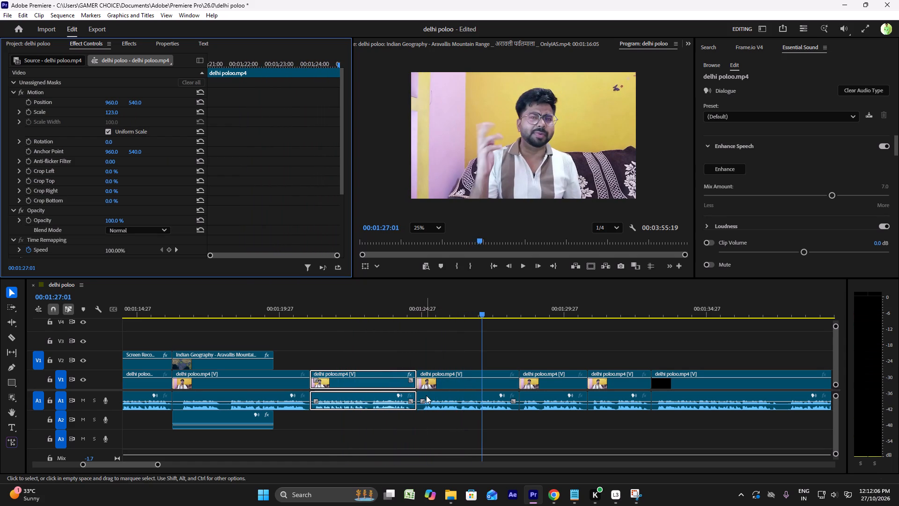
# Trim about 5 frames off the start of the next V1 talking-head clip, close the gap and play back the cut.
pyautogui.click(426, 395)
pyautogui.moveTo(417, 392); pyautogui.dragTo(421, 392)
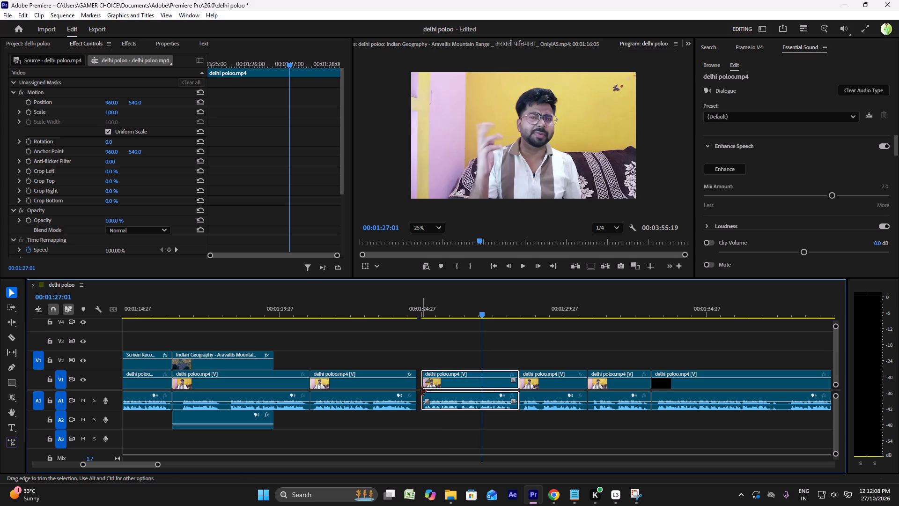
pyautogui.click(419, 406)
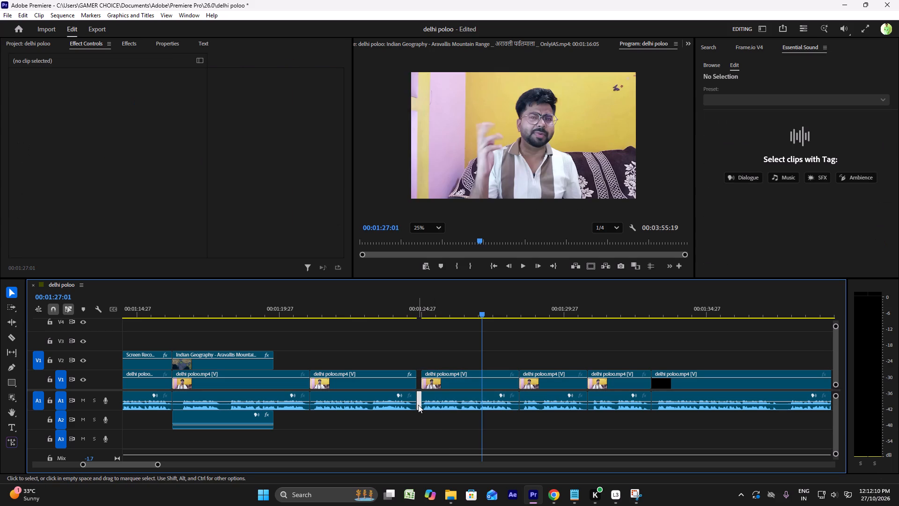
pyautogui.press('Delete')
pyautogui.press('space')
pyautogui.press('space')
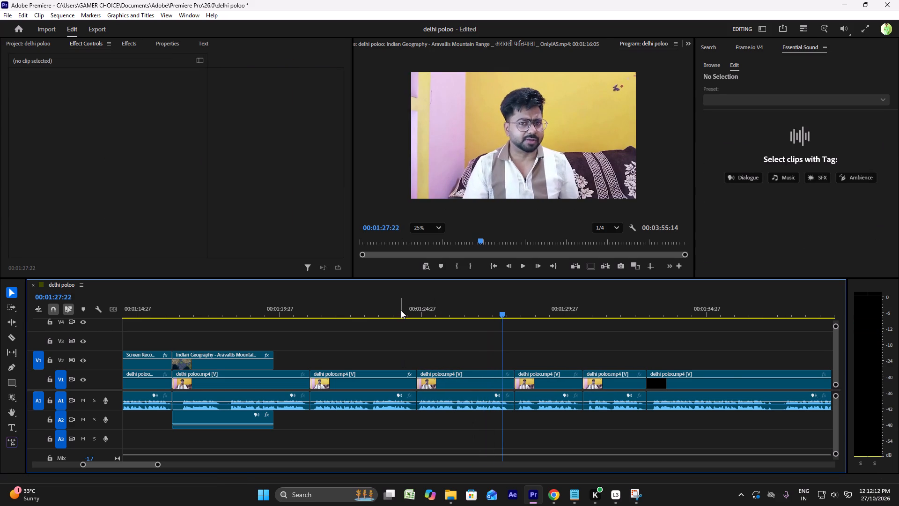
pyautogui.click(401, 310)
pyautogui.press('space')
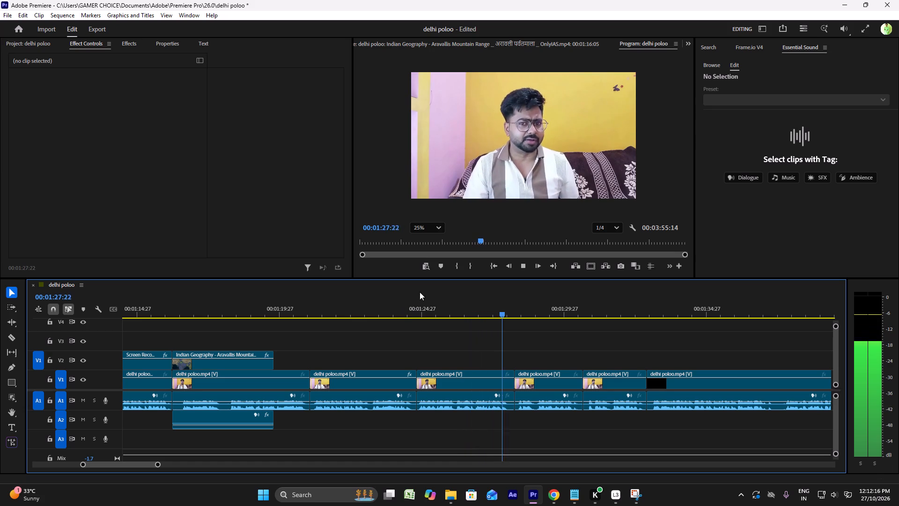
pyautogui.press('space')
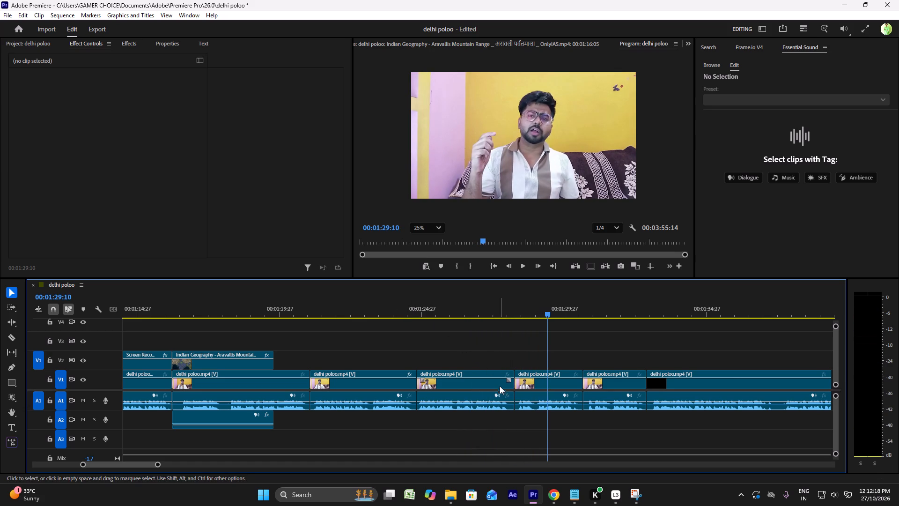
# Trim about 4 frames off the end of the same talking-head clip and close the gap before the following clip.
pyautogui.scroll(5, 512, 394)
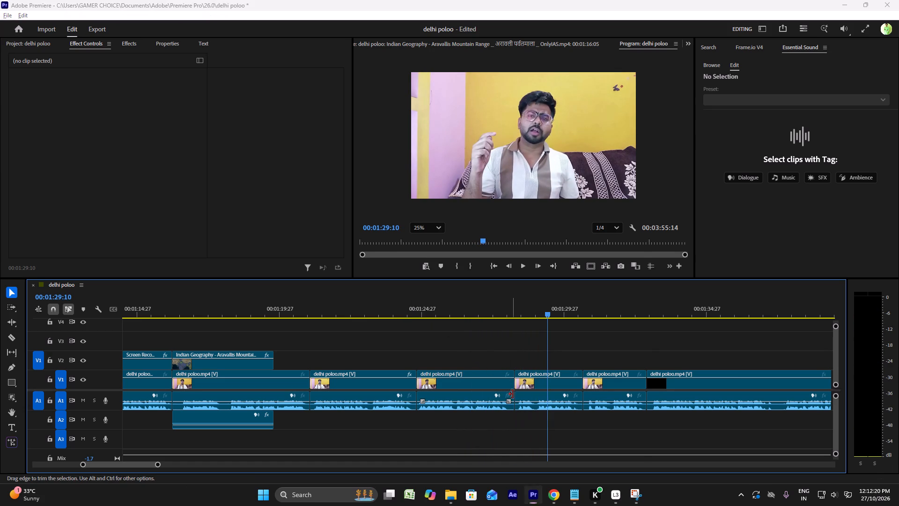
pyautogui.click(661, 326)
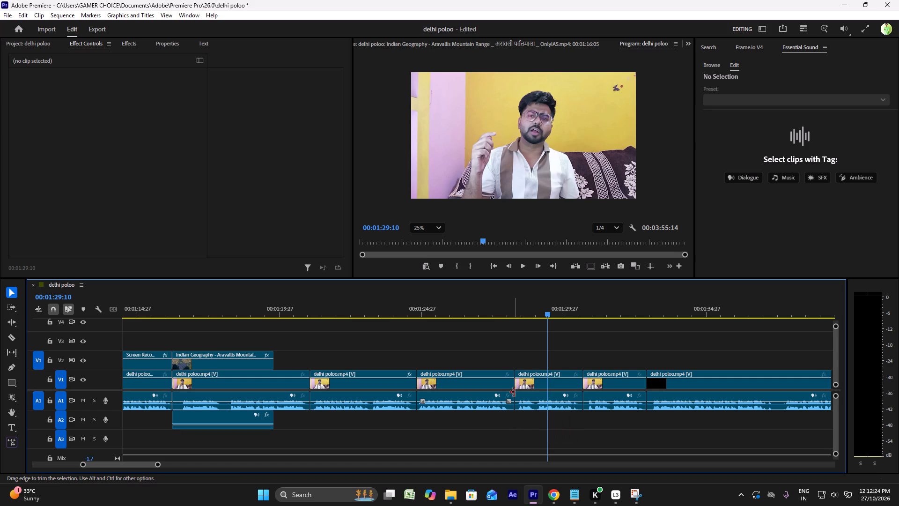
pyautogui.moveTo(514, 392); pyautogui.dragTo(509, 390)
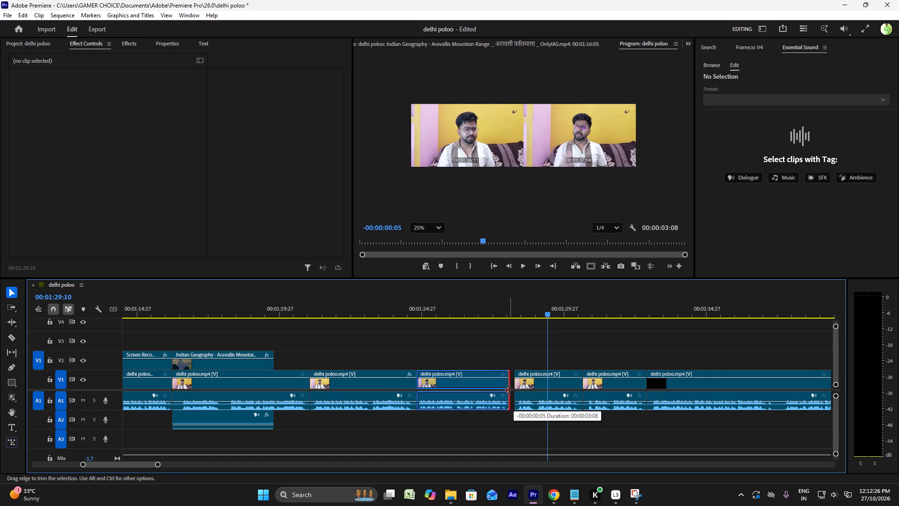
pyautogui.moveTo(509, 390); pyautogui.dragTo(509, 390)
pyautogui.click(512, 403)
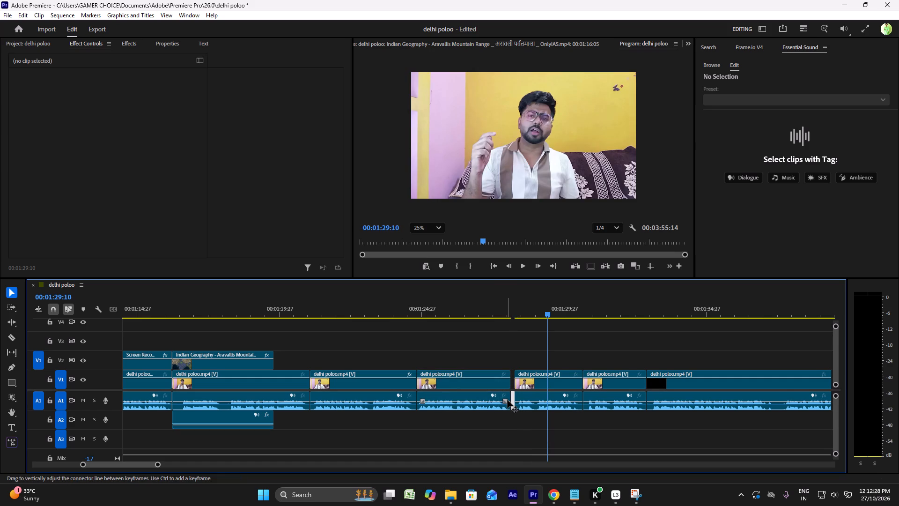
pyautogui.press('Delete')
# Play back the cut into the V1 talking-head clip starting at about 00:01:28 several times and examine its pacing and the clips after it.
pyautogui.click(492, 309)
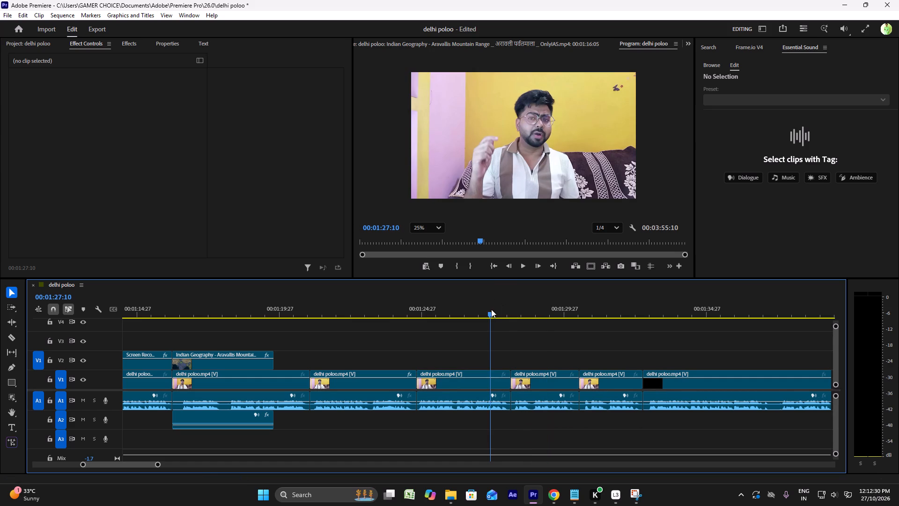
pyautogui.press('space')
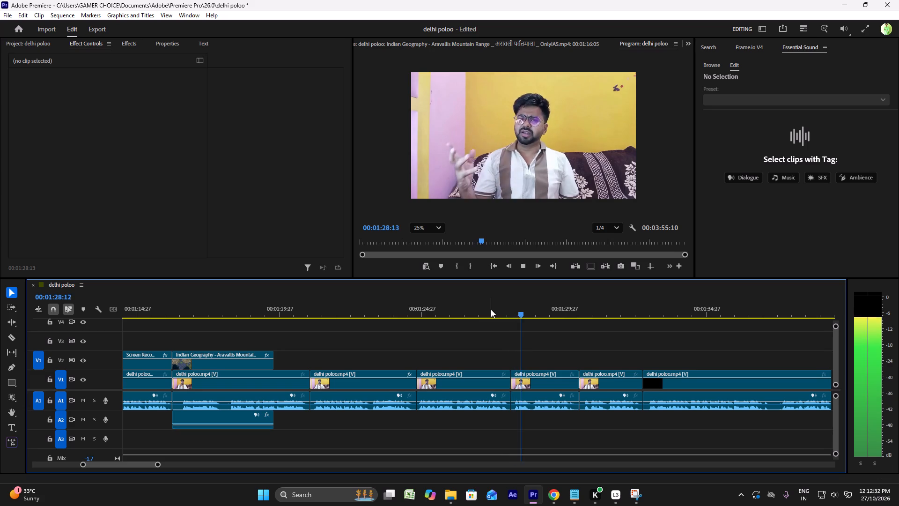
pyautogui.press('space')
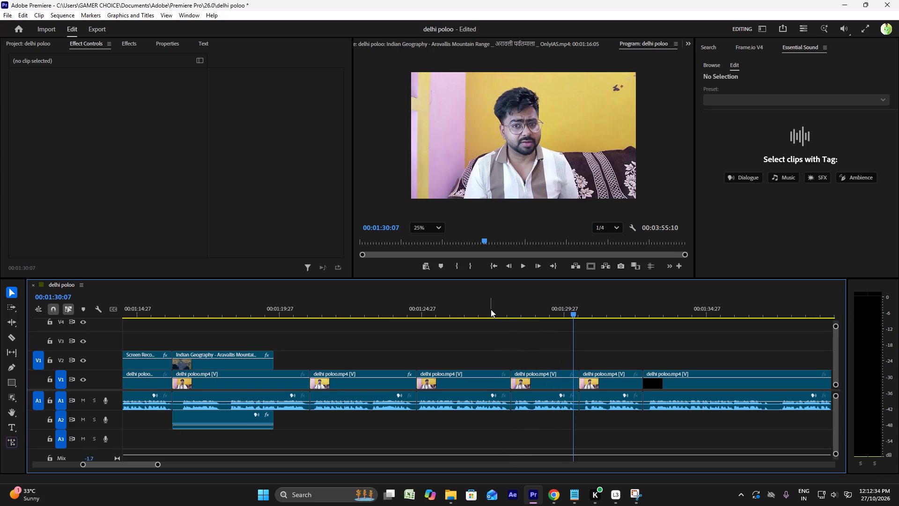
pyautogui.click(491, 311)
pyautogui.press('space')
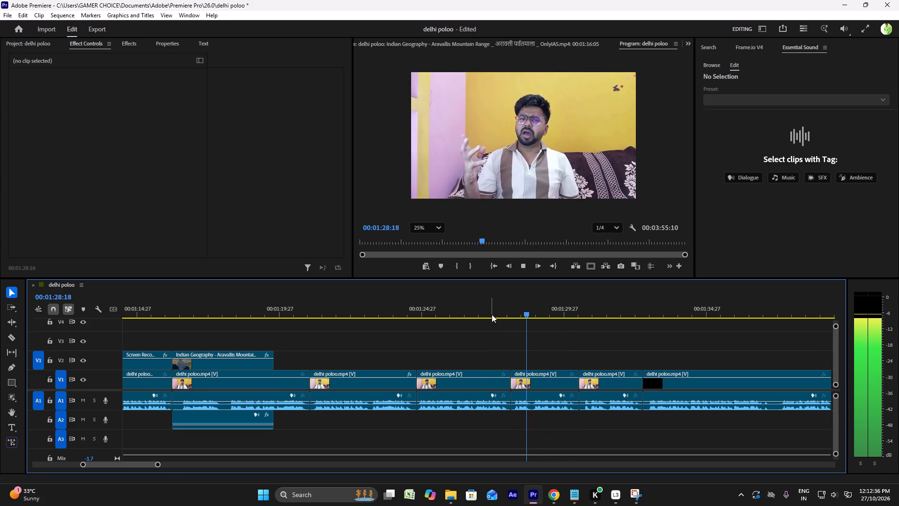
pyautogui.click(494, 318)
pyautogui.press('space')
pyautogui.click(494, 313)
pyautogui.press('space')
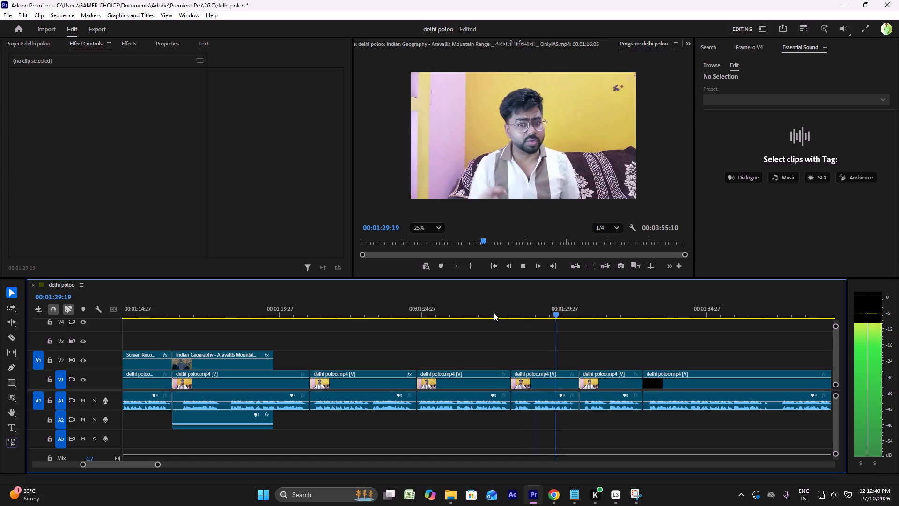
pyautogui.click(494, 314)
pyautogui.press('space')
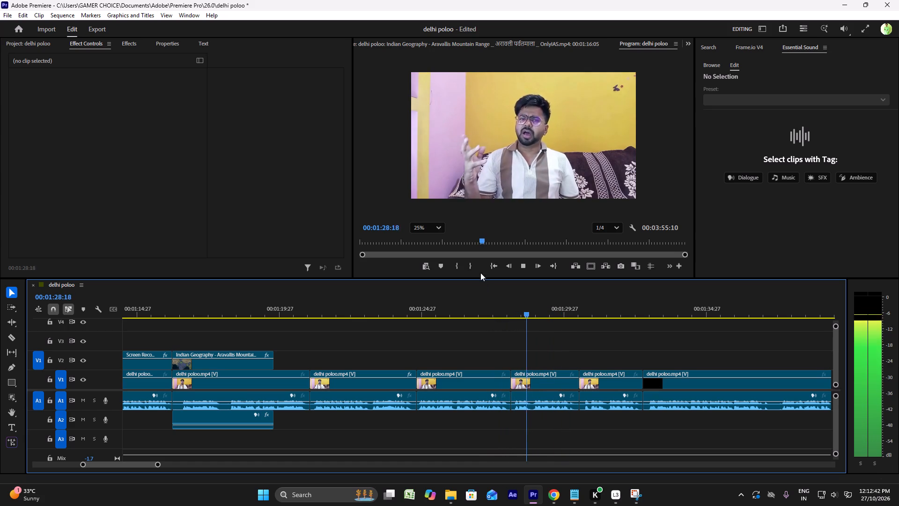
pyautogui.click(465, 306)
pyautogui.press('space')
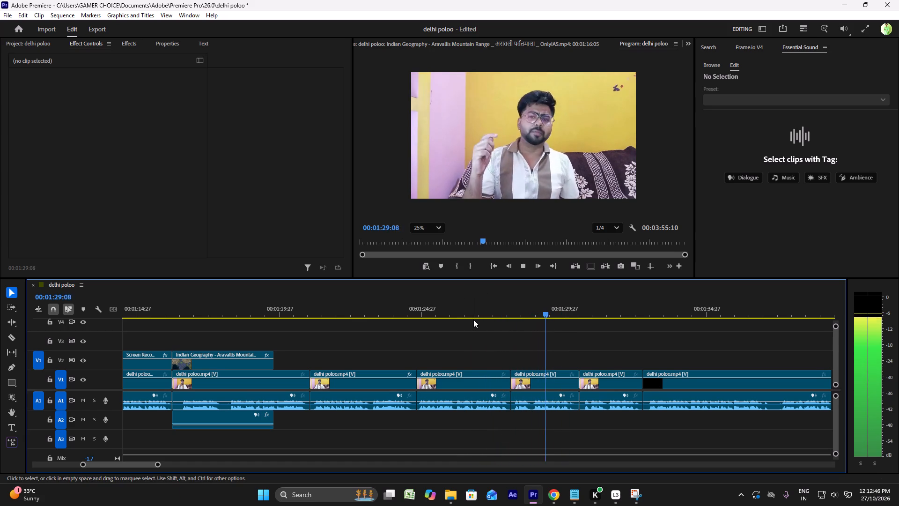
pyautogui.click(473, 320)
pyautogui.click(474, 303)
pyautogui.press('space')
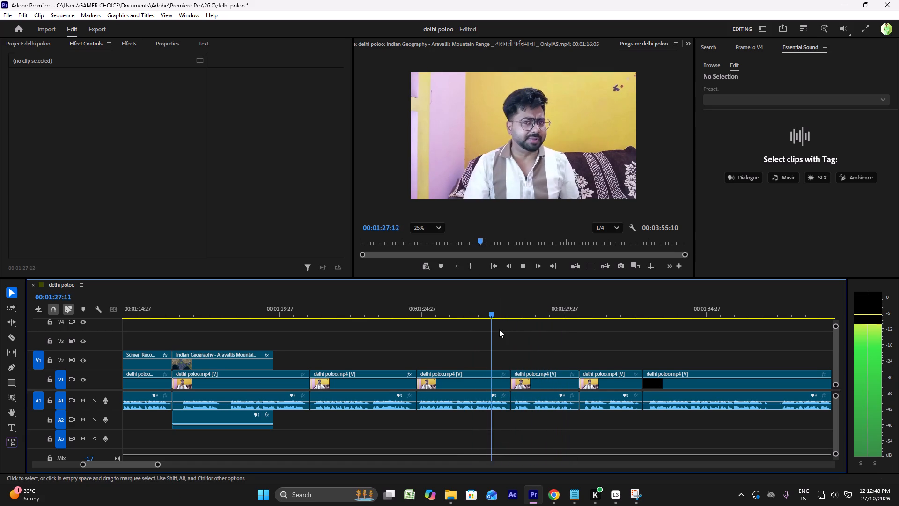
pyautogui.click(475, 313)
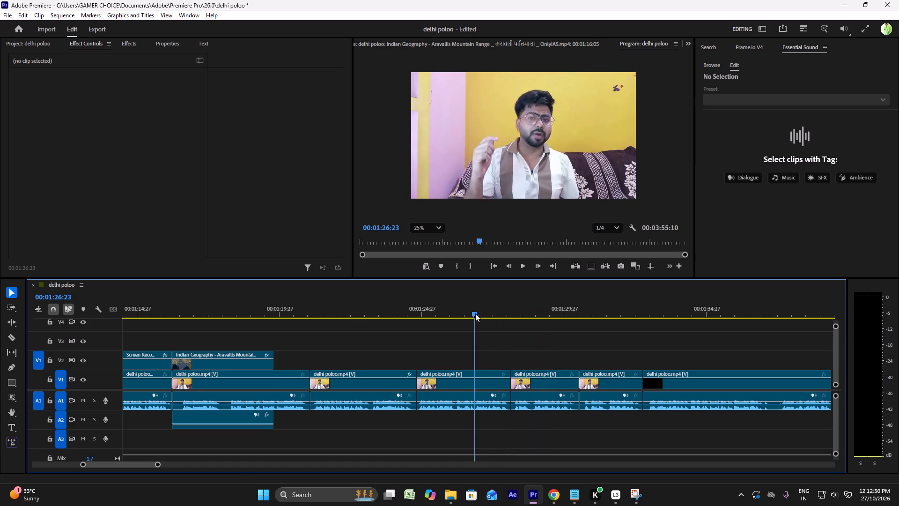
pyautogui.press('space')
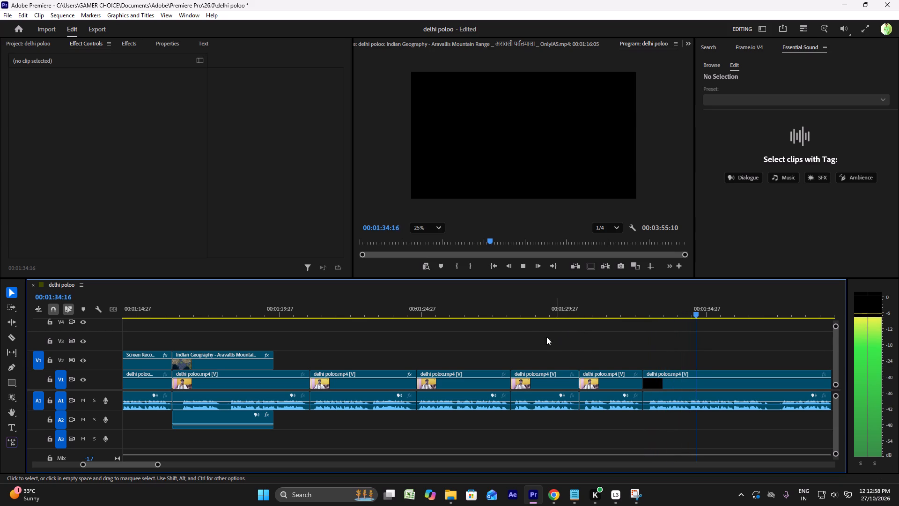
pyautogui.press('space')
pyautogui.click(496, 312)
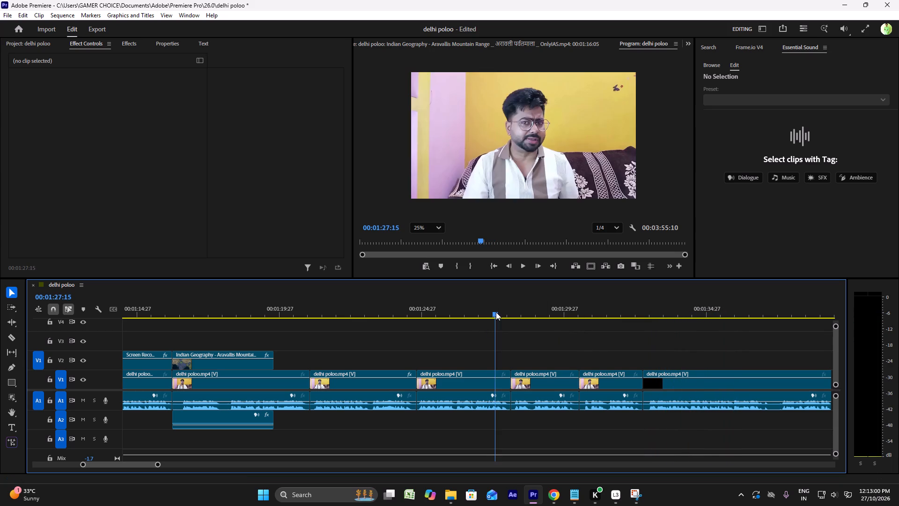
pyautogui.press('space')
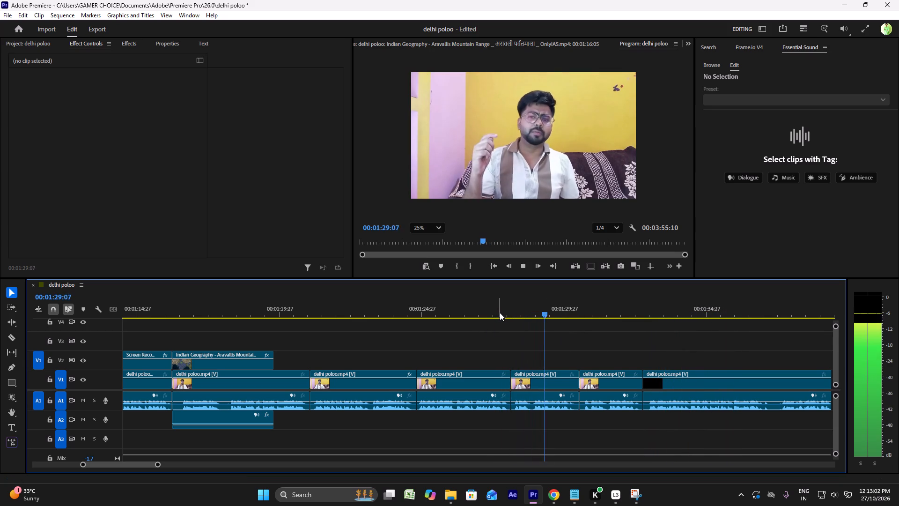
pyautogui.press('space')
# Set the Scale of the V1 talking-head clip starting at about 00:01:28 to 111 and play it back.
pyautogui.click(549, 386)
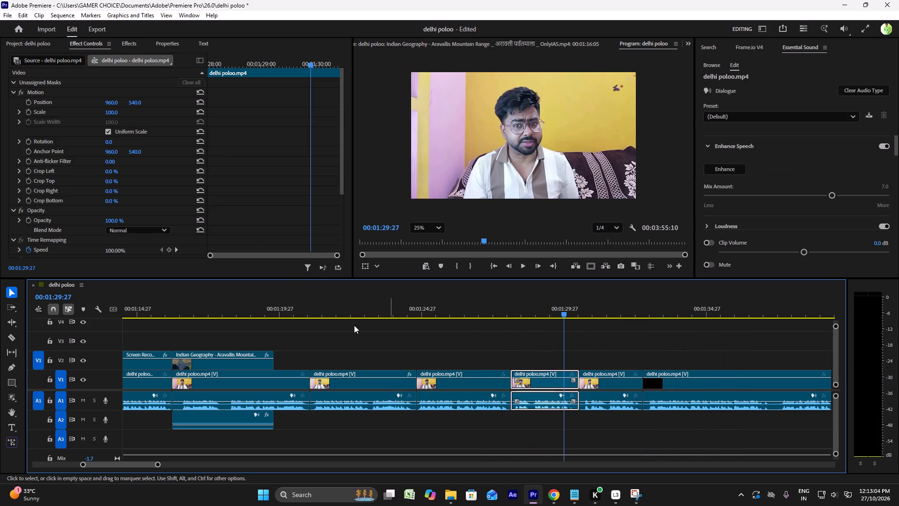
pyautogui.moveTo(122, 114); pyautogui.dragTo(146, 113)
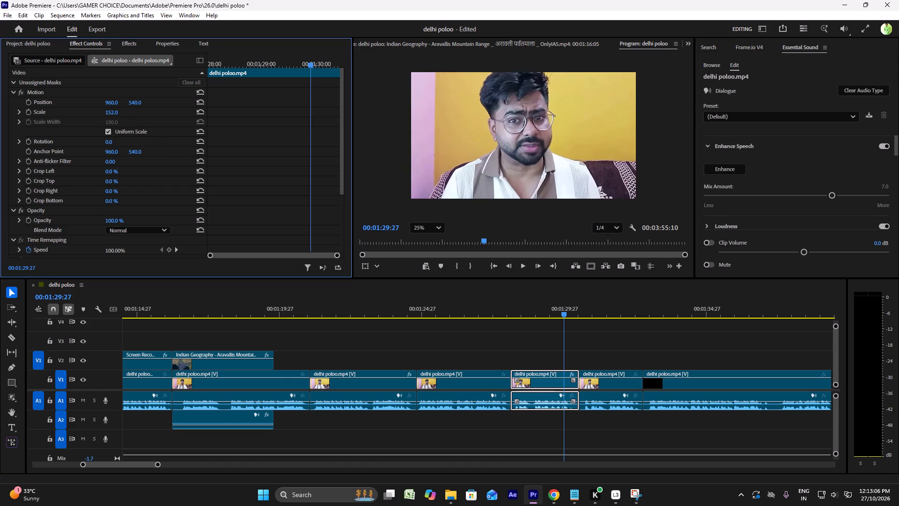
pyautogui.moveTo(146, 113); pyautogui.dragTo(127, 113)
pyautogui.click(460, 301)
pyautogui.press('space')
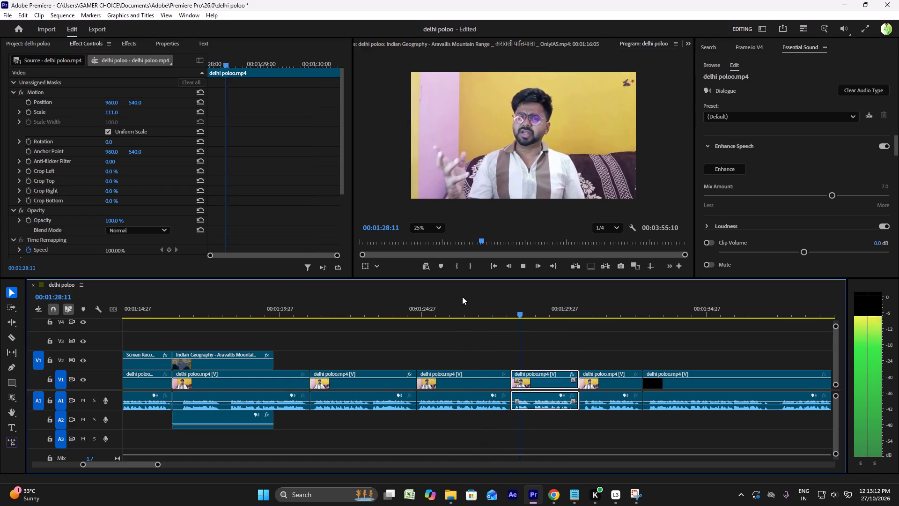
pyautogui.press('space')
pyautogui.click(448, 306)
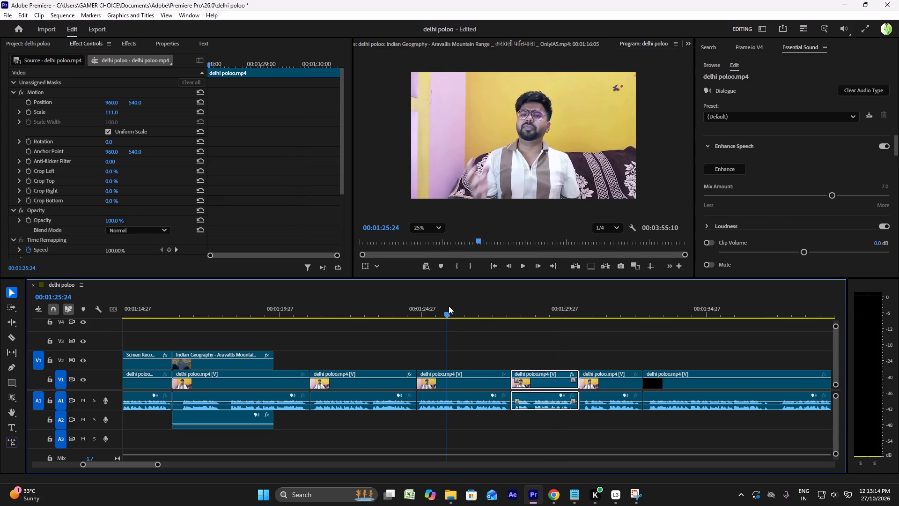
pyautogui.press('space')
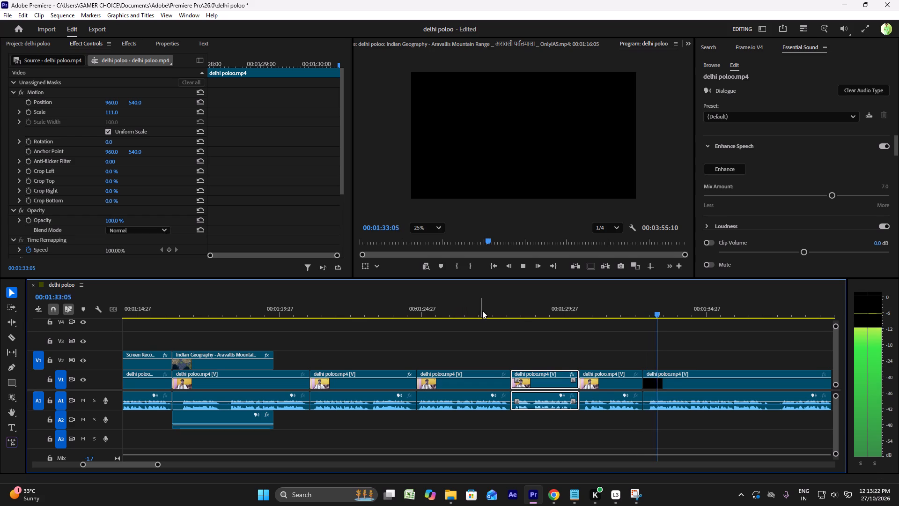
# Animate a zoom on the next V1 talking-head clip: keyframe Position and Scale at 00:01:31:14, and set Scale to 108 at 00:01:31:24.
pyautogui.click(596, 313)
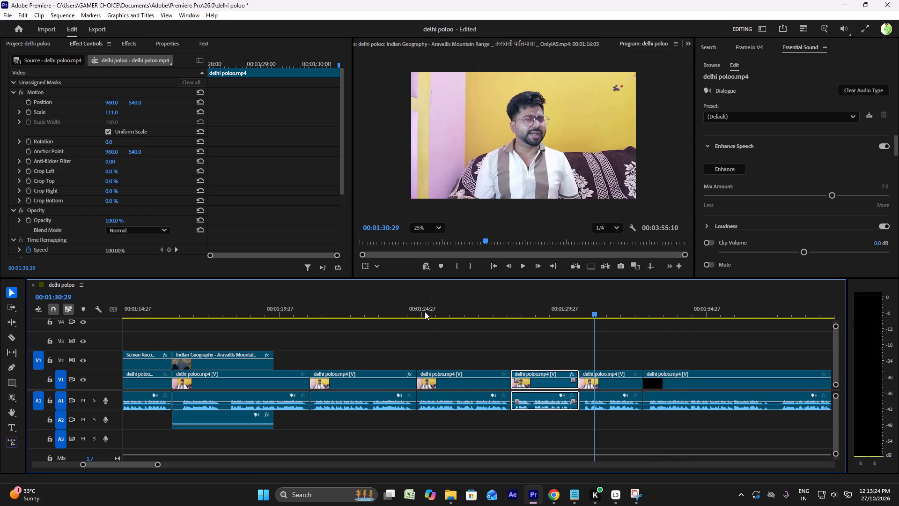
pyautogui.click(602, 387)
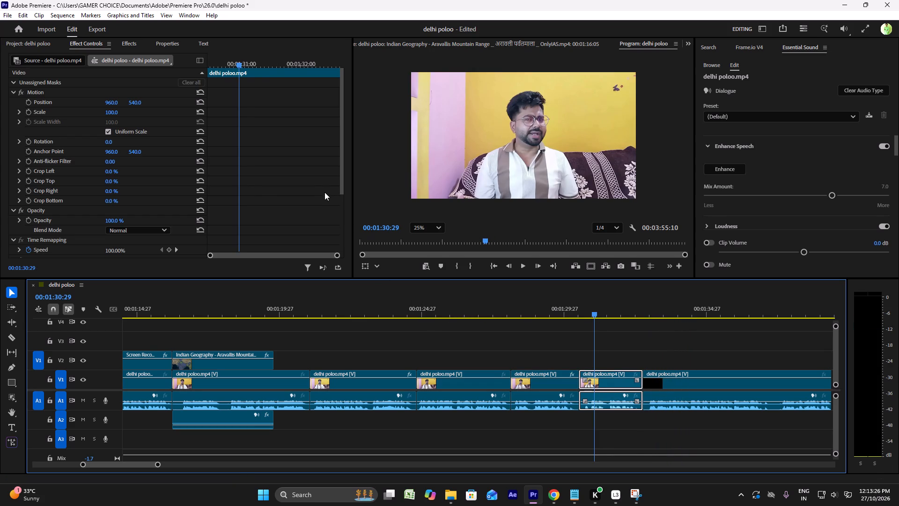
pyautogui.press('space')
pyautogui.press('space')
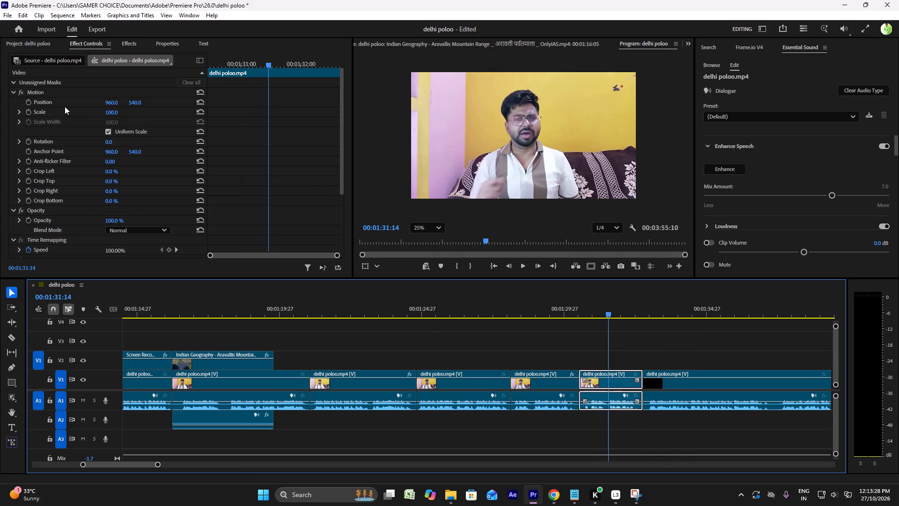
pyautogui.click(27, 101)
pyautogui.click(26, 111)
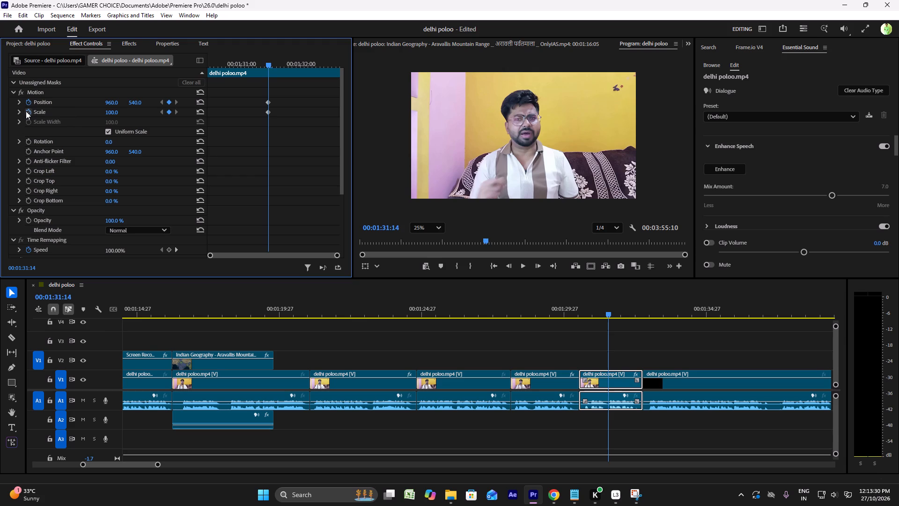
pyautogui.press('space')
pyautogui.press('space')
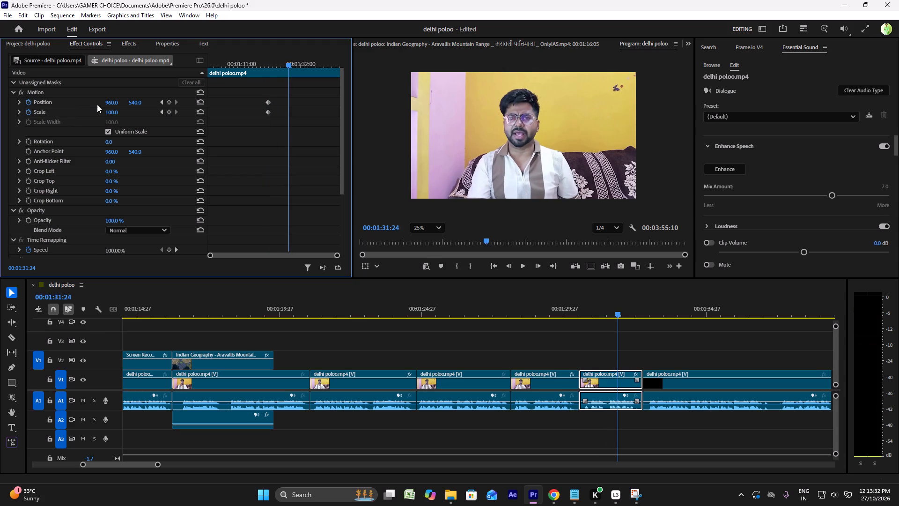
pyautogui.moveTo(114, 112); pyautogui.dragTo(114, 112)
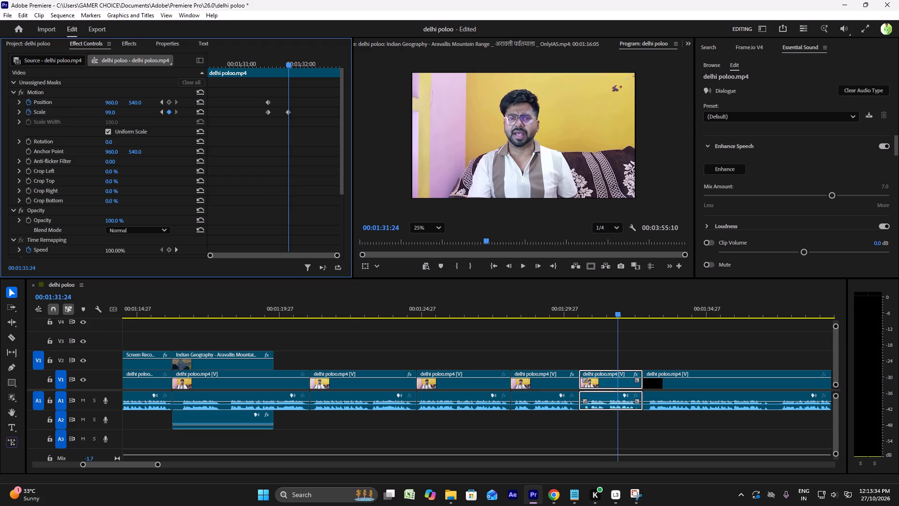
pyautogui.moveTo(114, 112); pyautogui.dragTo(118, 112)
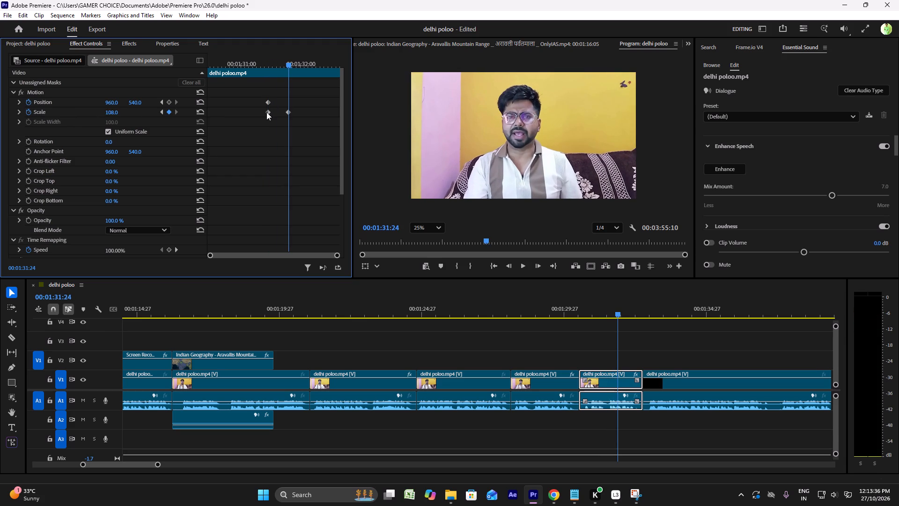
# Move the clip's first Position and Scale keyframes about 4 frames earlier and play back the zoom.
pyautogui.moveTo(273, 96); pyautogui.dragTo(261, 117)
pyautogui.moveTo(269, 112); pyautogui.dragTo(265, 112)
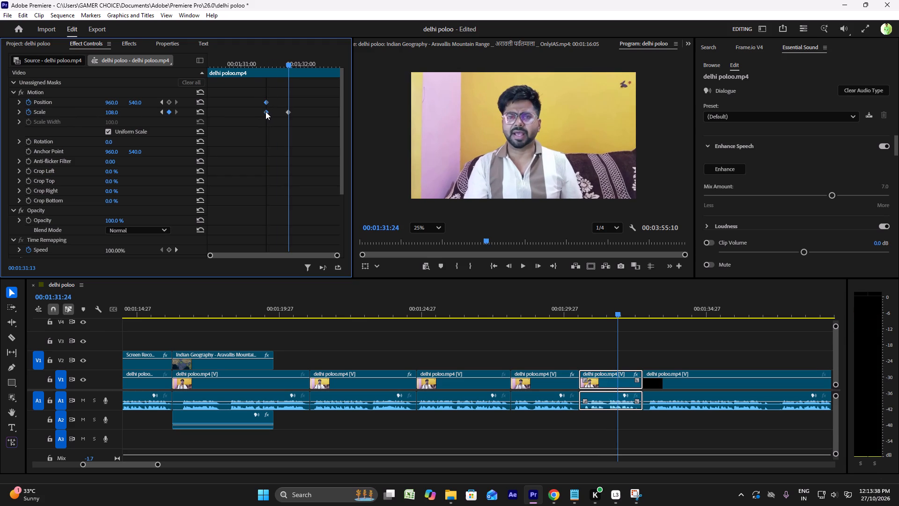
pyautogui.moveTo(265, 112); pyautogui.dragTo(260, 112)
pyautogui.click(288, 112)
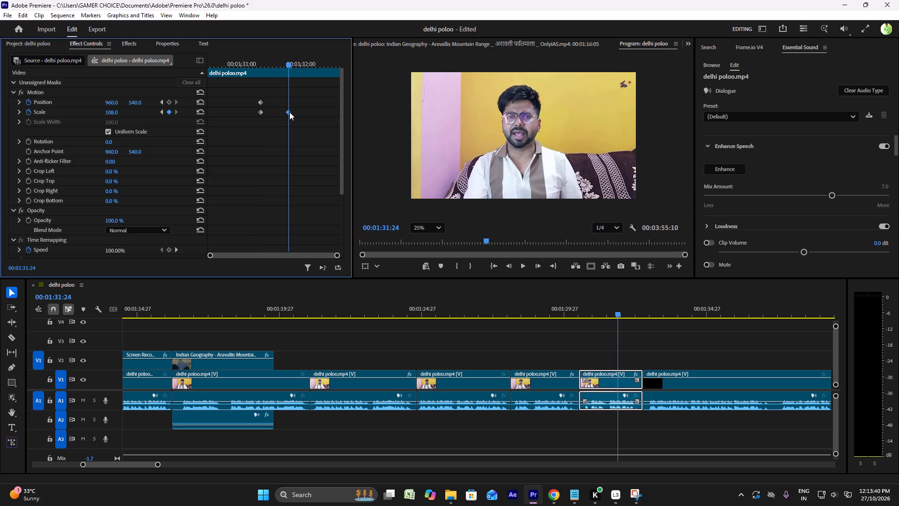
pyautogui.click(575, 309)
pyautogui.press('space')
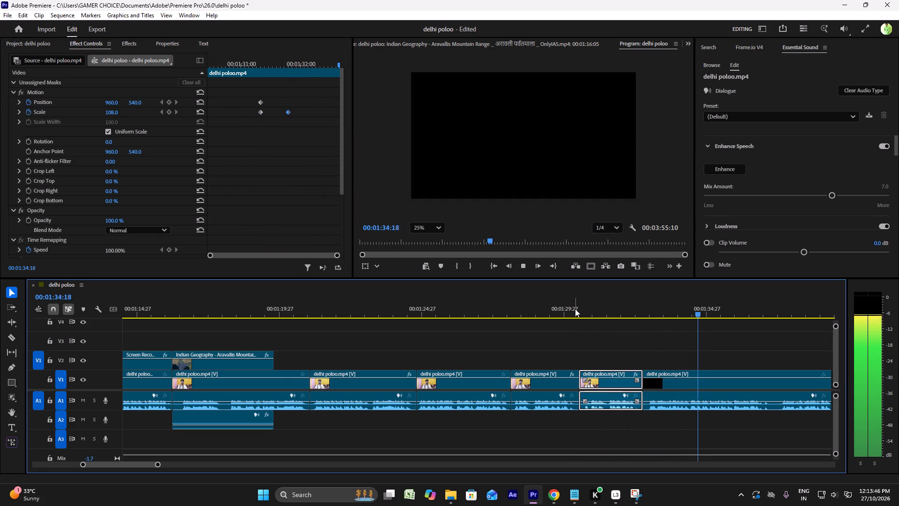
pyautogui.press('space')
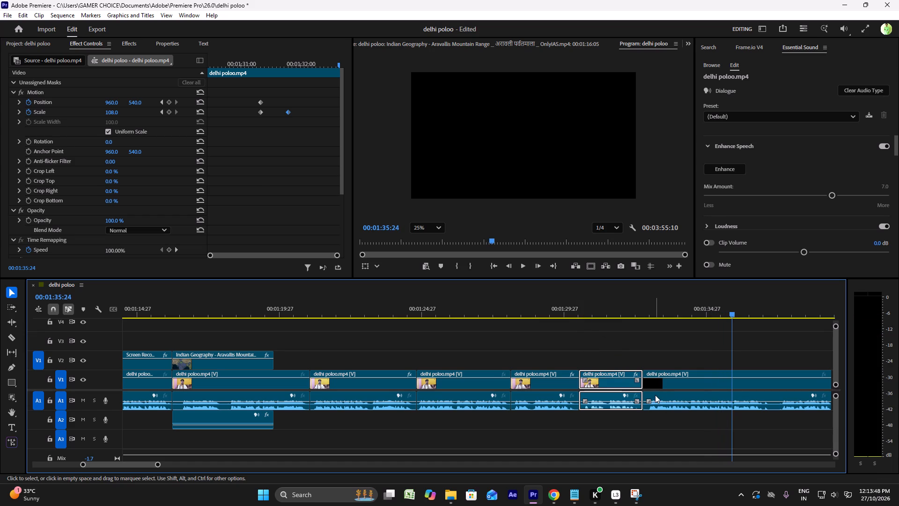
# Trim 5 frames off the start of the black V1 clip at about 00:01:32, close the gap and play back the cut.
pyautogui.click(655, 395)
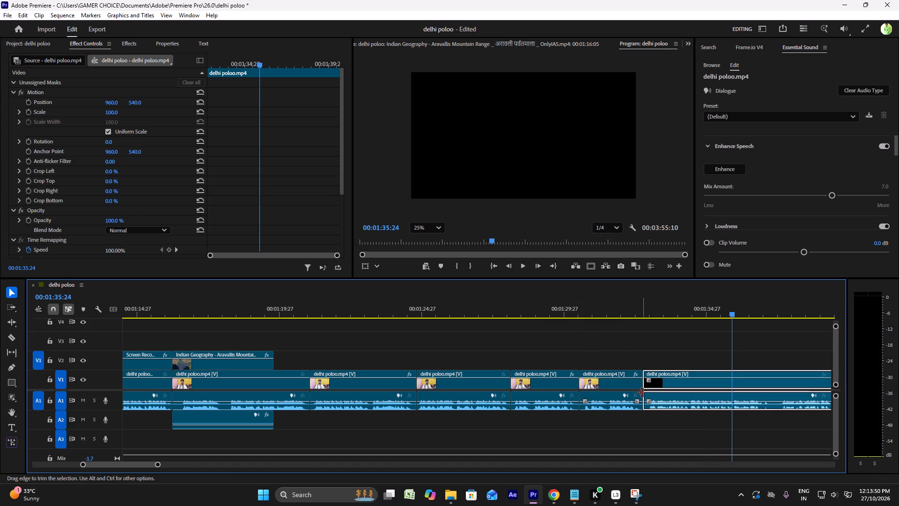
pyautogui.moveTo(643, 394); pyautogui.dragTo(647, 391)
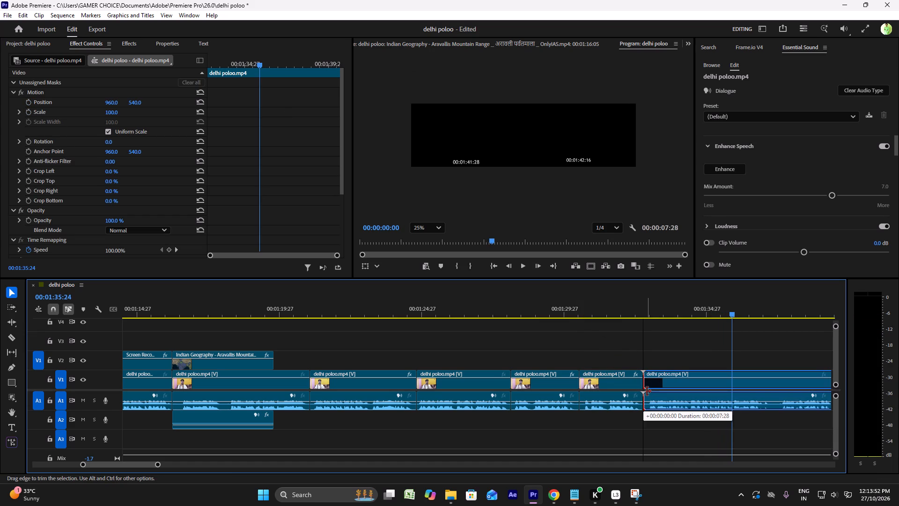
pyautogui.moveTo(647, 391); pyautogui.dragTo(648, 389)
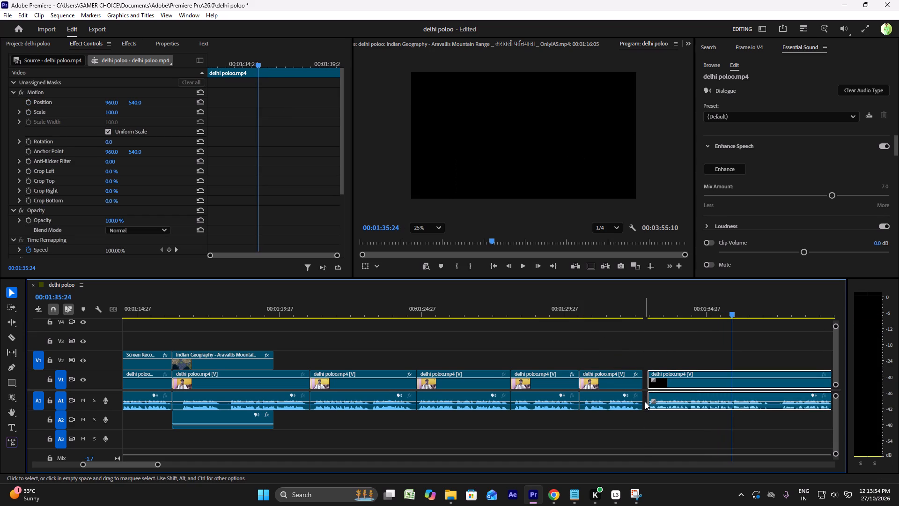
pyautogui.click(645, 402)
pyautogui.press('Delete')
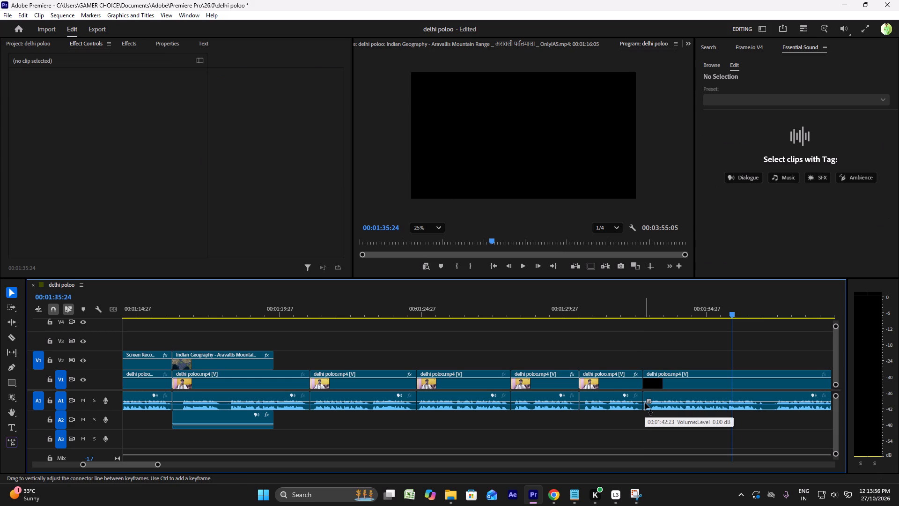
pyautogui.click(612, 303)
pyautogui.press('space')
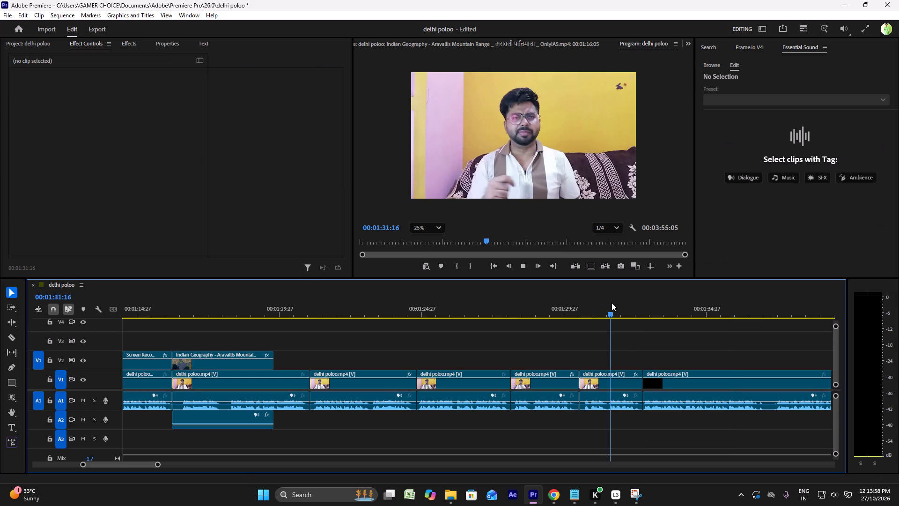
pyautogui.scroll(-6, 612, 303)
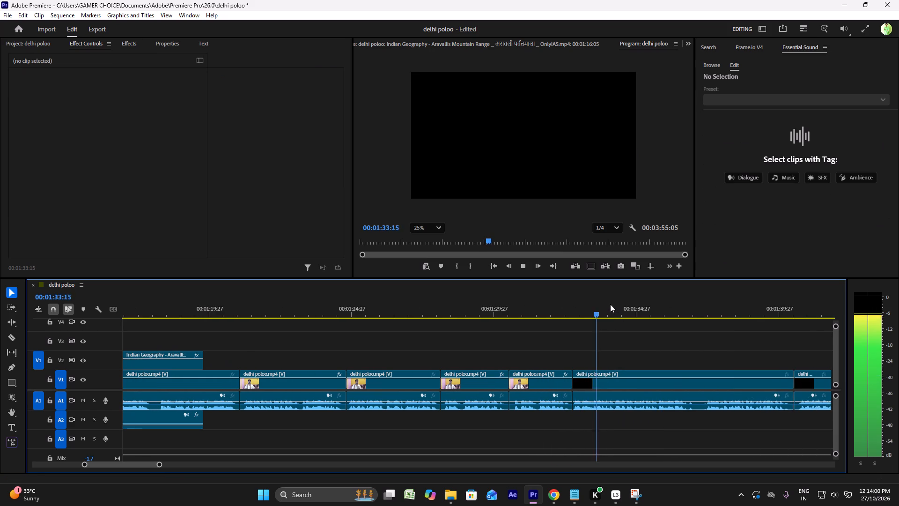
pyautogui.scroll(-6, 584, 337)
pyautogui.press('space')
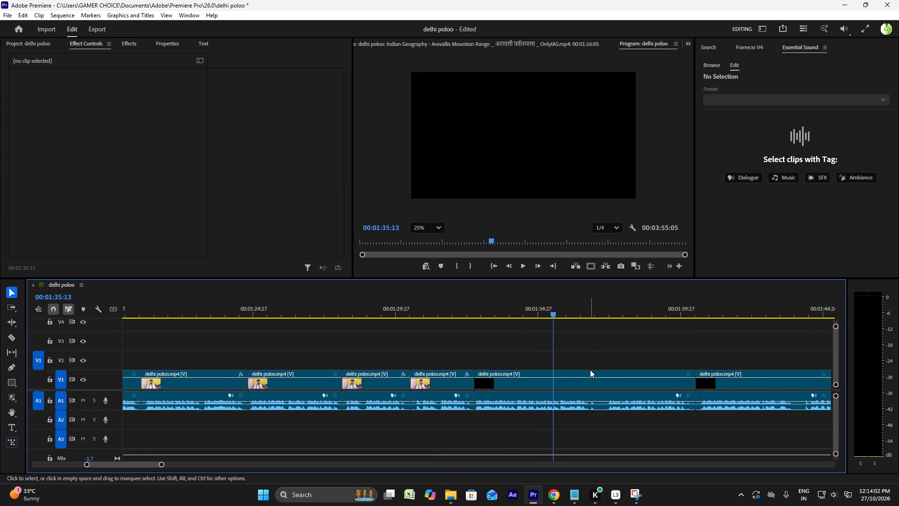
# Cut 7 frames at 00:01:37:00 out of the black V1 clip and its audio, close the gap, and shift the In/Out range further along the sequence.
pyautogui.press('x')
pyautogui.press('x')
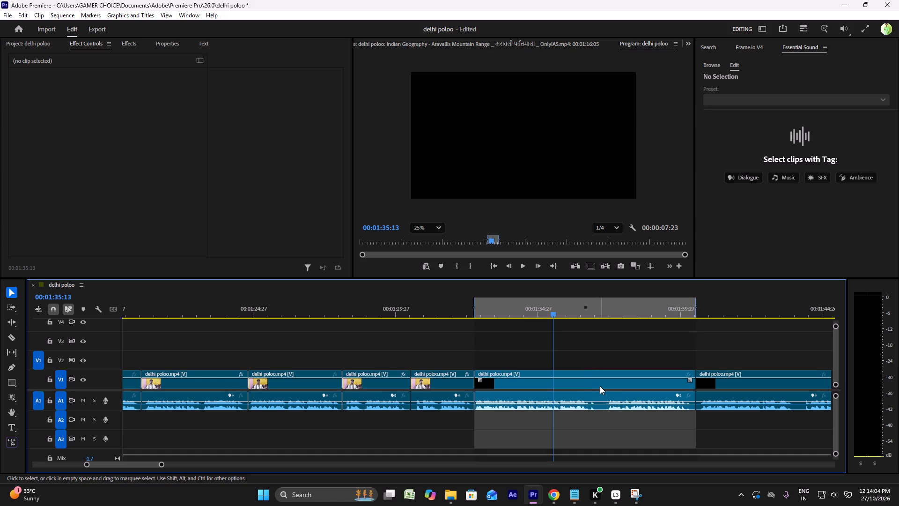
pyautogui.press('c')
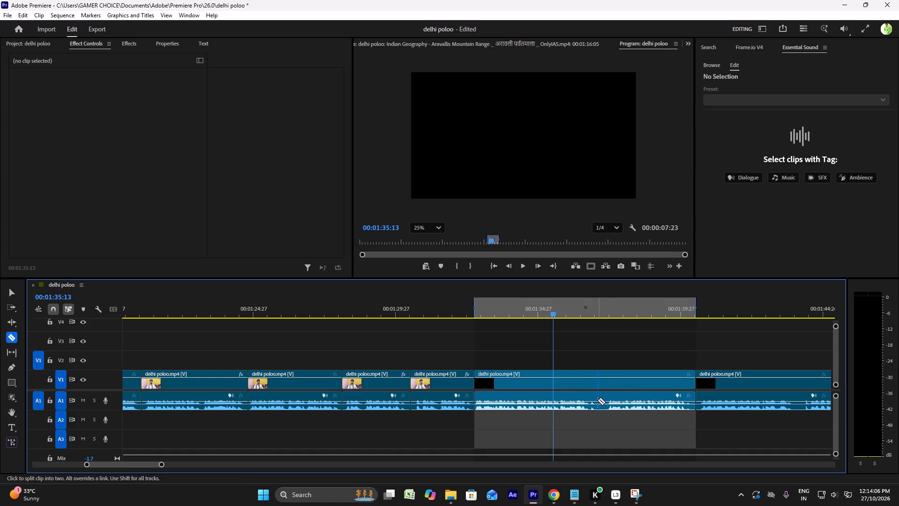
pyautogui.click(597, 400)
pyautogui.click(604, 402)
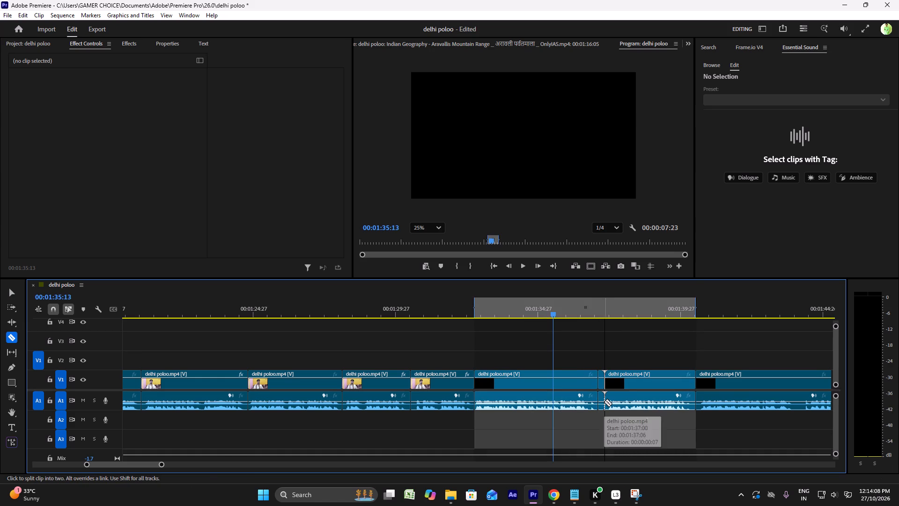
pyautogui.press('v')
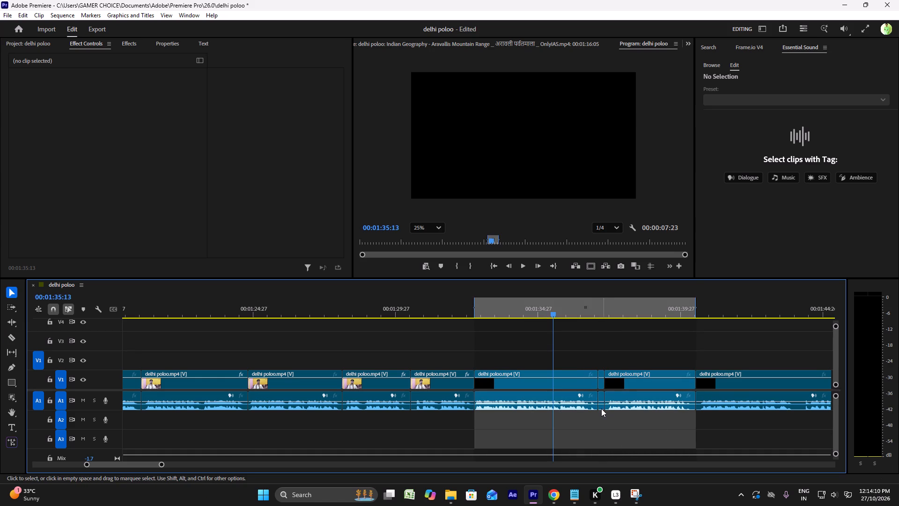
pyautogui.click(600, 409)
pyautogui.press('Delete')
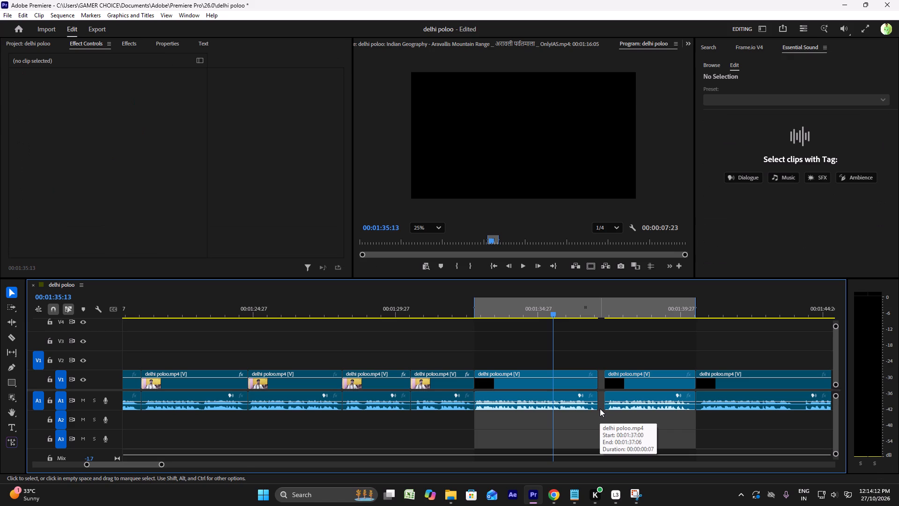
pyautogui.click(599, 408)
pyautogui.click(604, 407)
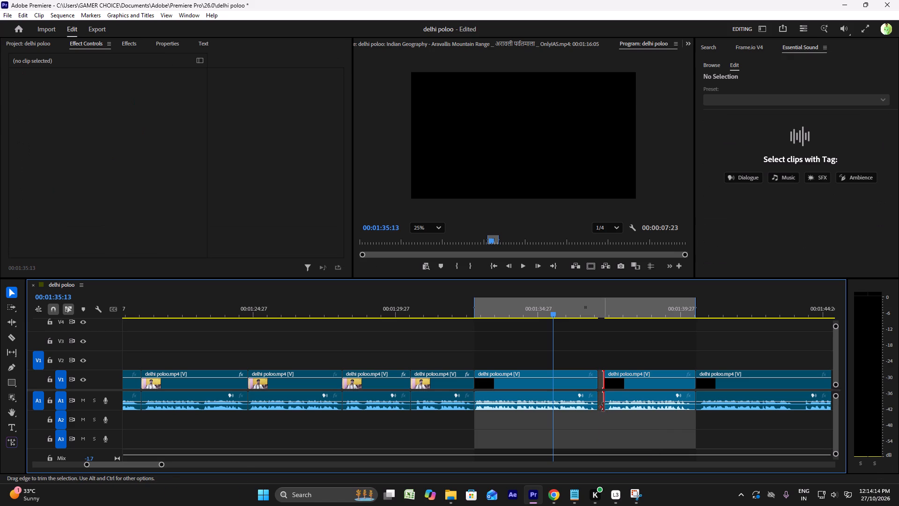
pyautogui.click(600, 404)
pyautogui.press('Delete')
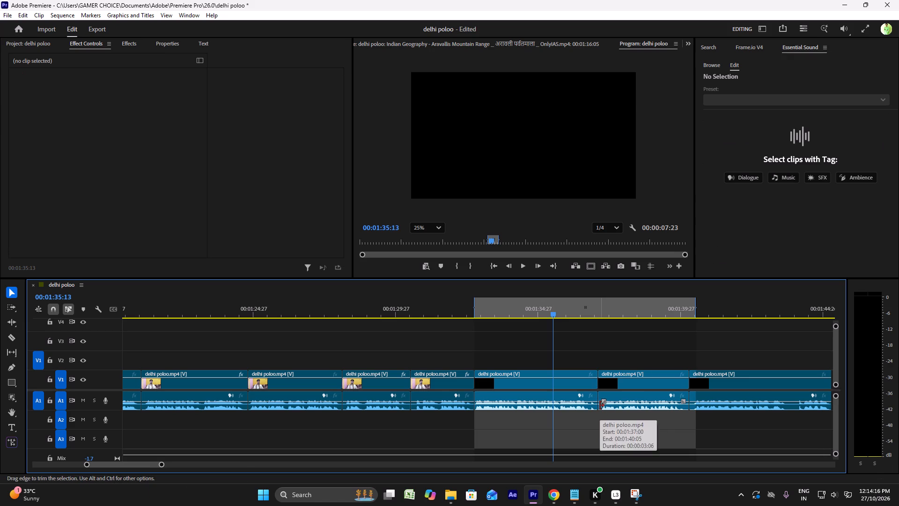
pyautogui.click(444, 293)
pyautogui.moveTo(495, 241); pyautogui.dragTo(648, 243)
# Play back the black V1 clips from about 00:01:32 to check the cut and hear which footage the narration needs.
pyautogui.click(437, 300)
pyautogui.press('space')
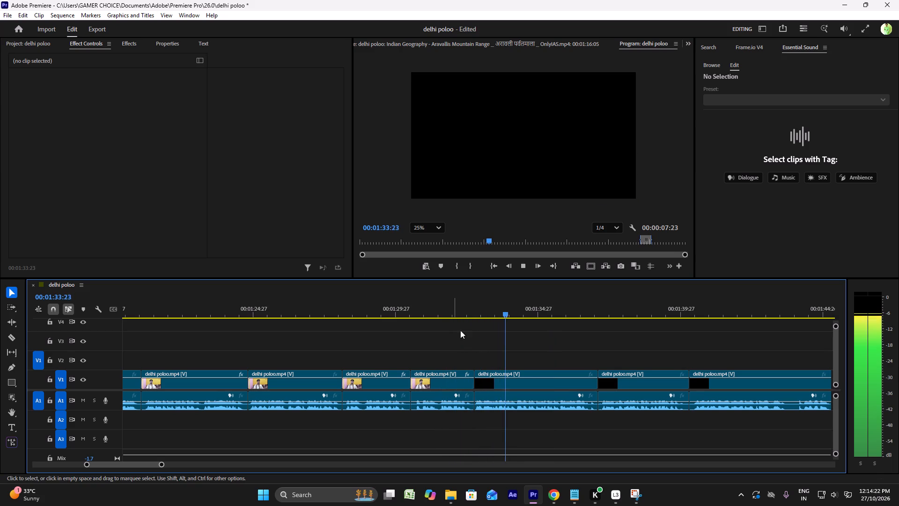
pyautogui.scroll(-12, 481, 346)
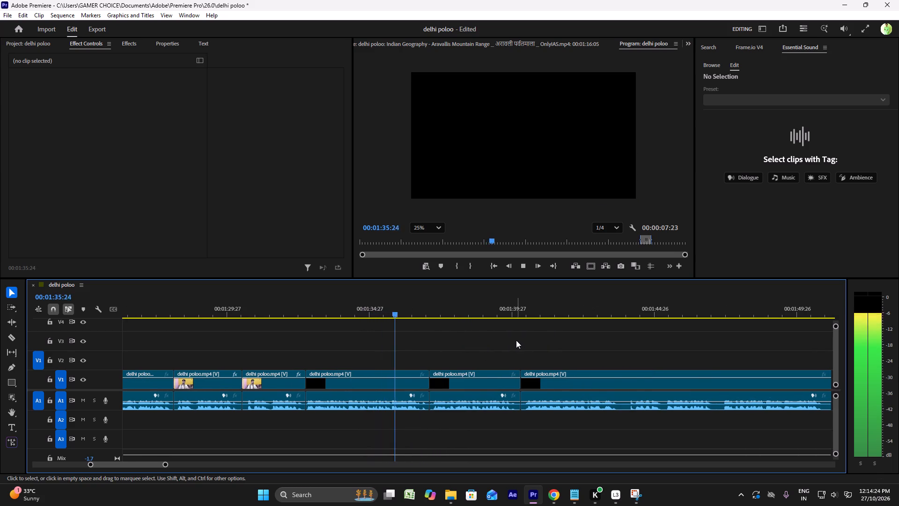
pyautogui.keyDown('alt'); pyautogui.scroll(-9, 512, 340); pyautogui.keyUp('alt')
pyautogui.scroll(-6, 508, 343)
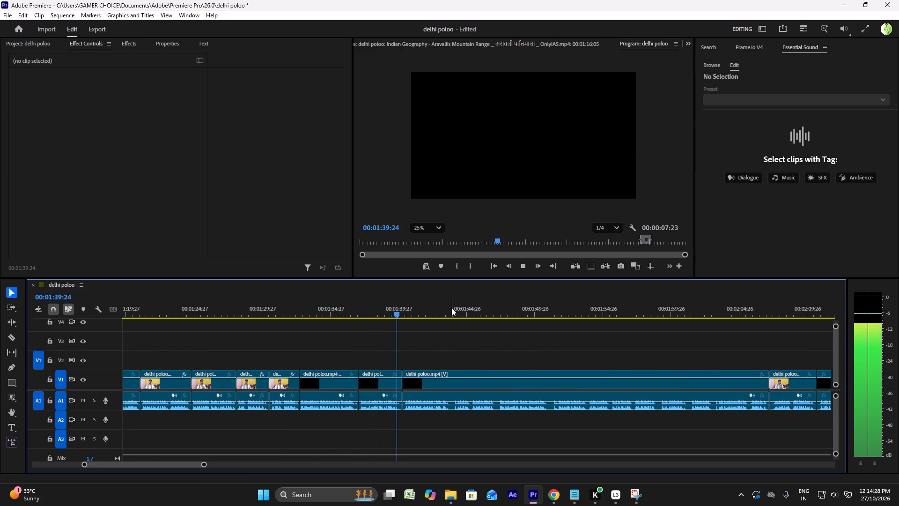
pyautogui.click(297, 310)
pyautogui.press('space')
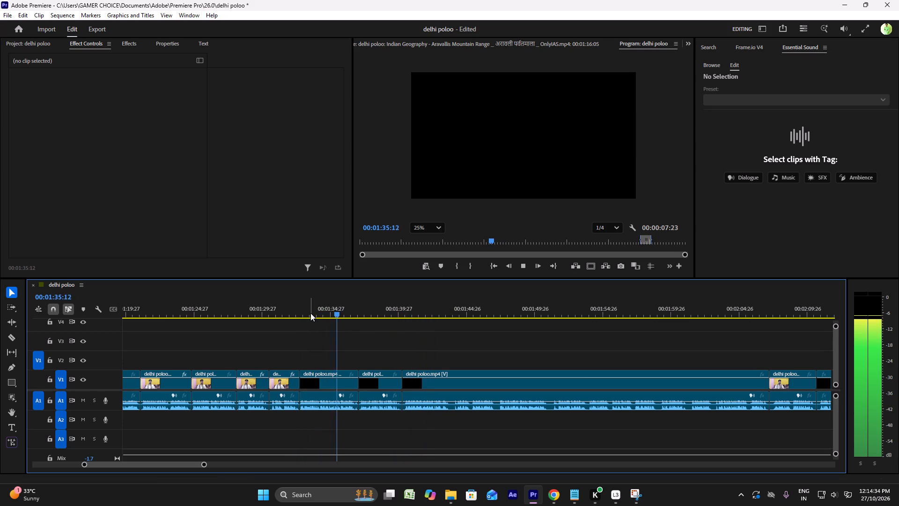
pyautogui.press('space')
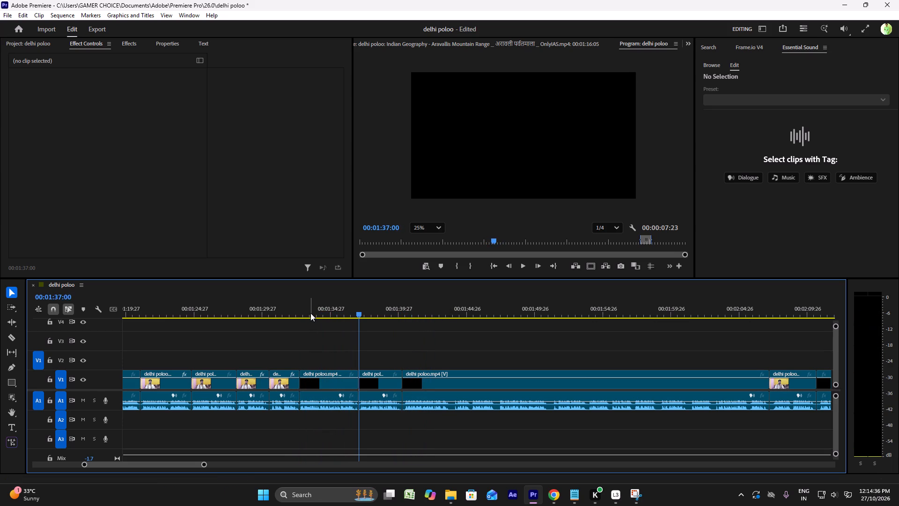
# Open the Delhi Pollution footage from the project bin and preview it as possible B-roll.
pyautogui.click(20, 46)
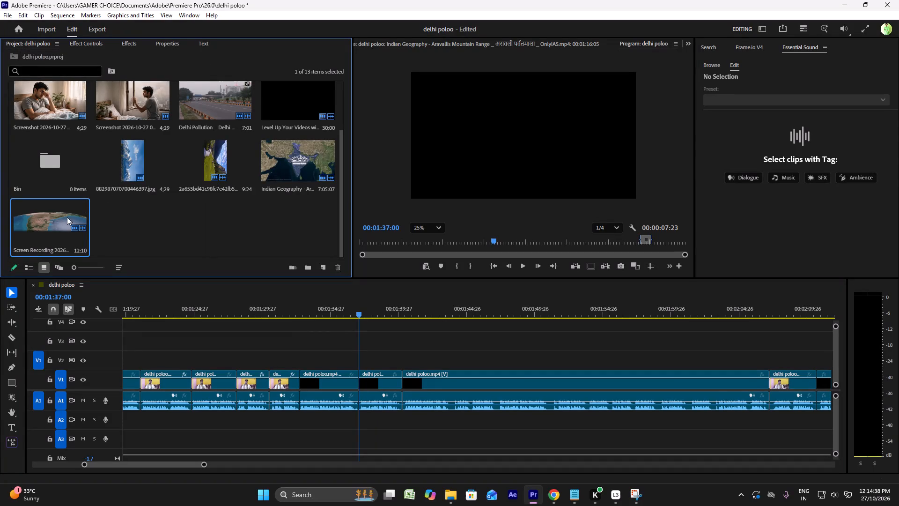
pyautogui.tripleClick(211, 95)
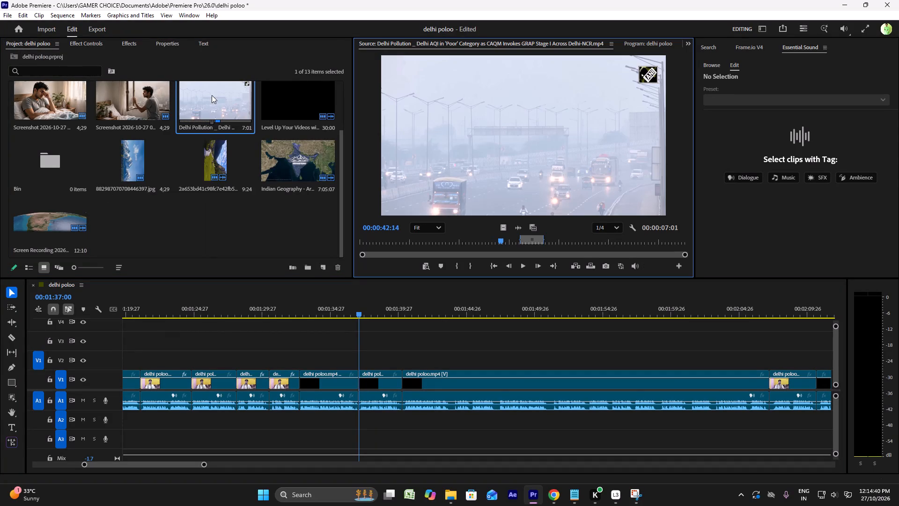
pyautogui.click(199, 108)
pyautogui.scroll(3, 193, 141)
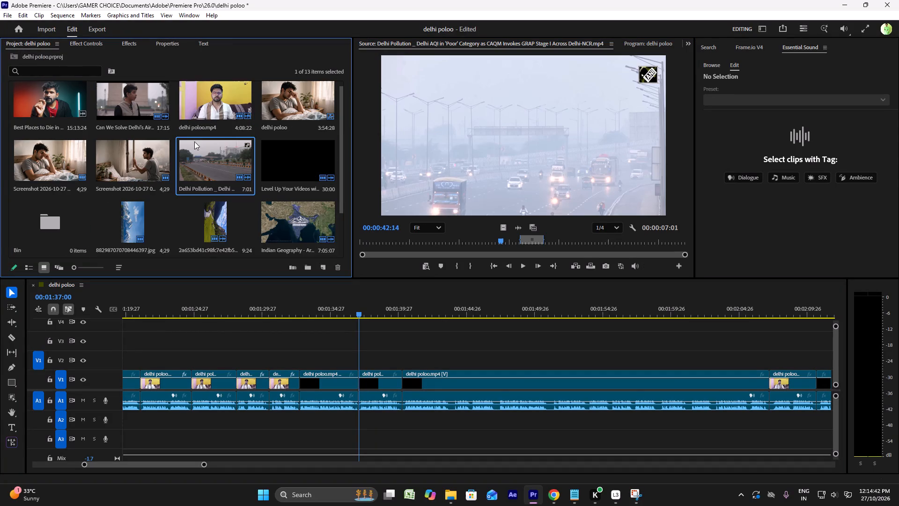
pyautogui.scroll(1, 194, 141)
# Open the Best Places to Die in India source footage, find the B-roll scene, and mark a 4:15 range starting at 00:03:11:17.
pyautogui.tripleClick(48, 97)
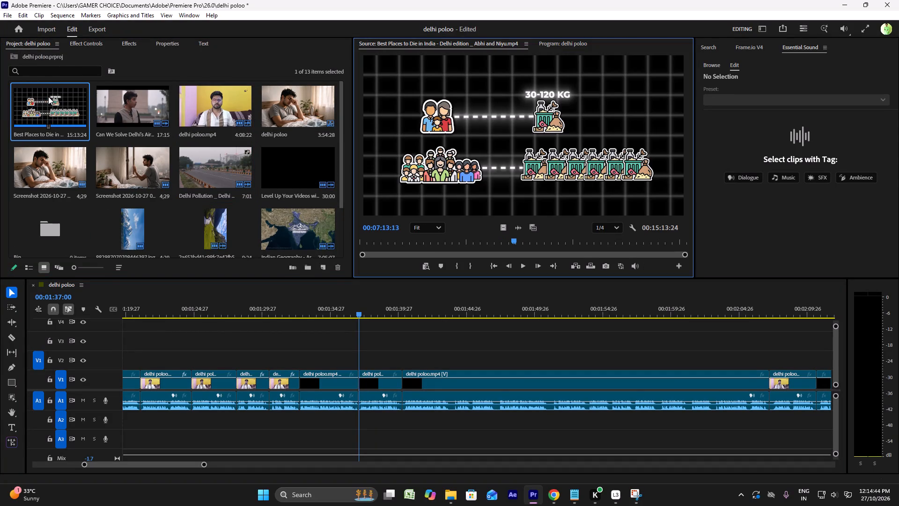
pyautogui.moveTo(404, 245); pyautogui.dragTo(435, 249)
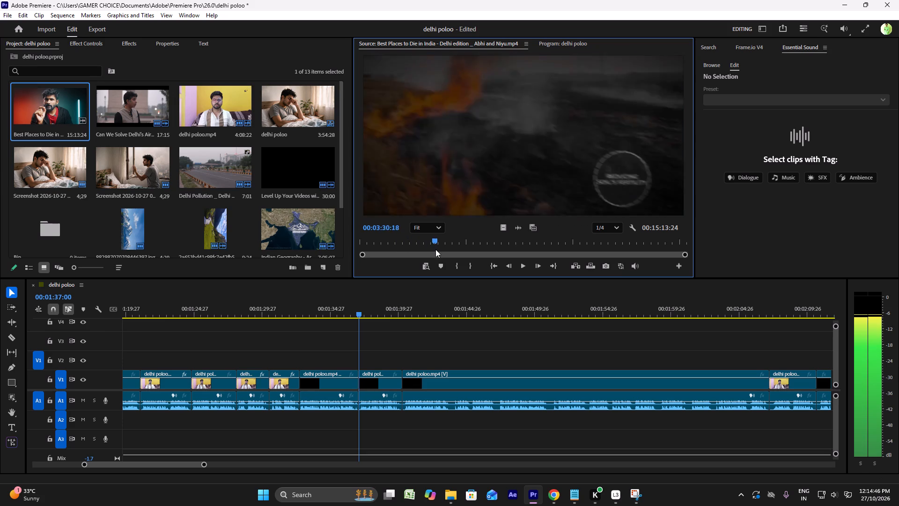
pyautogui.moveTo(435, 249); pyautogui.dragTo(420, 247)
pyautogui.press('space')
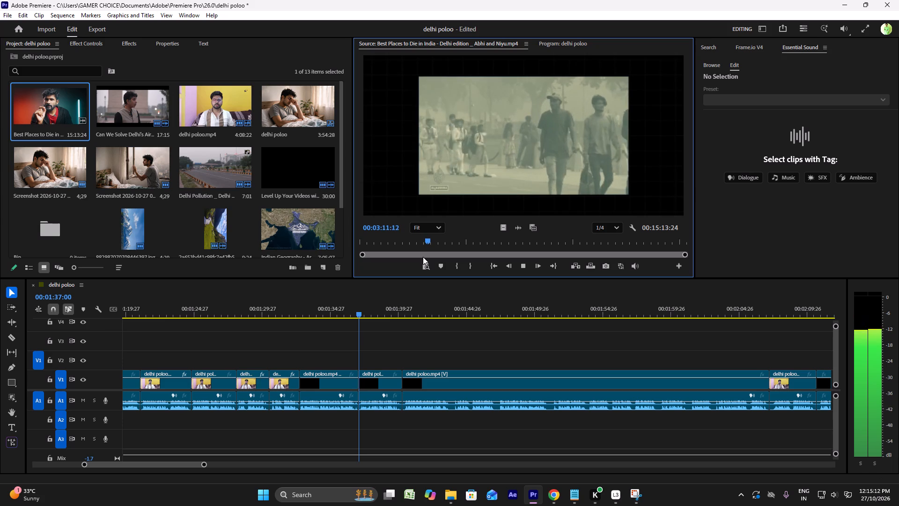
pyautogui.press('space')
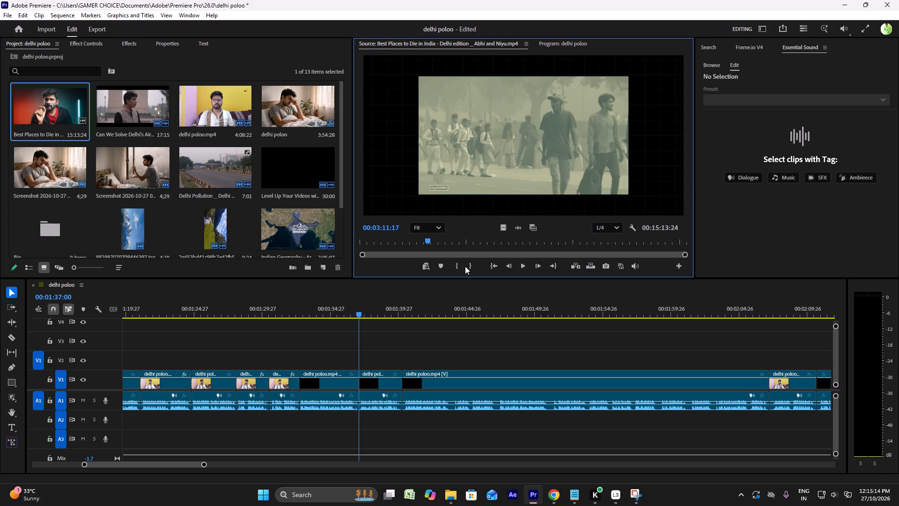
pyautogui.click(458, 266)
pyautogui.press('space')
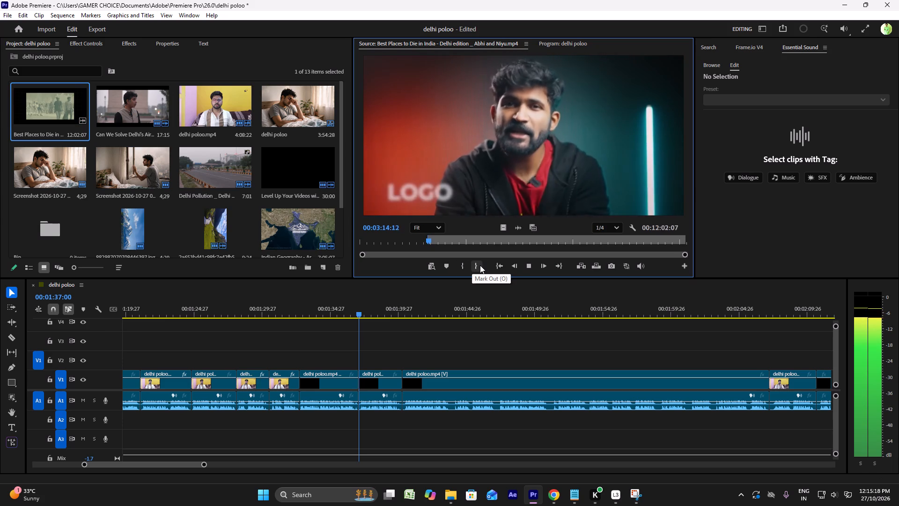
pyautogui.click(481, 265)
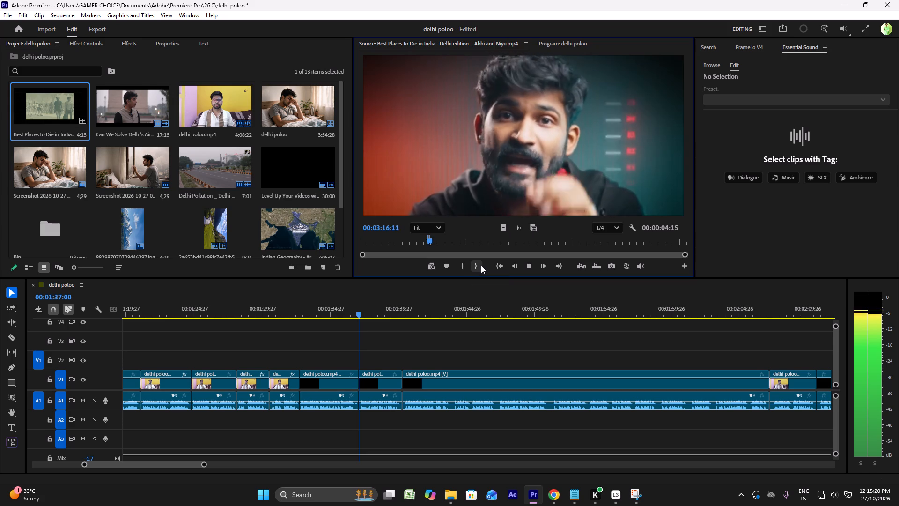
pyautogui.press('space')
# Place the marked range on V3 and A2 at about 00:01:42, lower its audio level fully and play it back.
pyautogui.moveTo(466, 157); pyautogui.dragTo(441, 342)
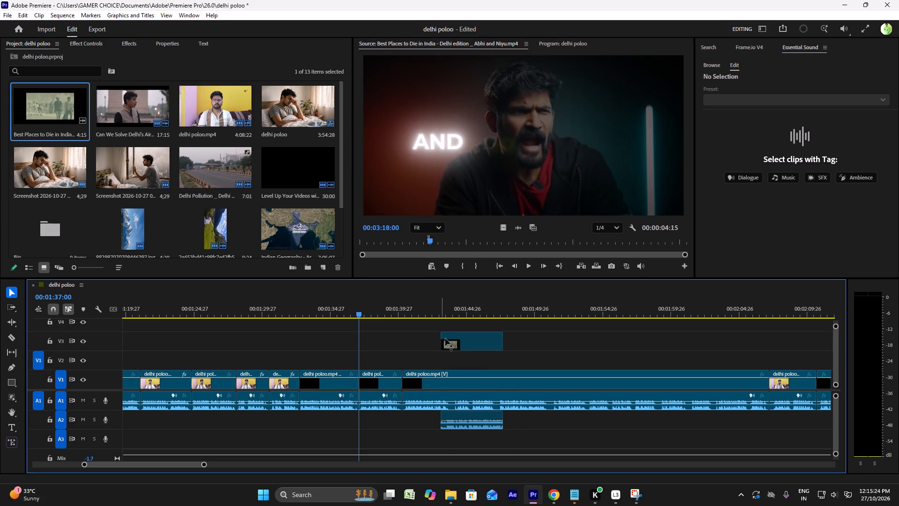
pyautogui.click(454, 309)
pyautogui.press('space')
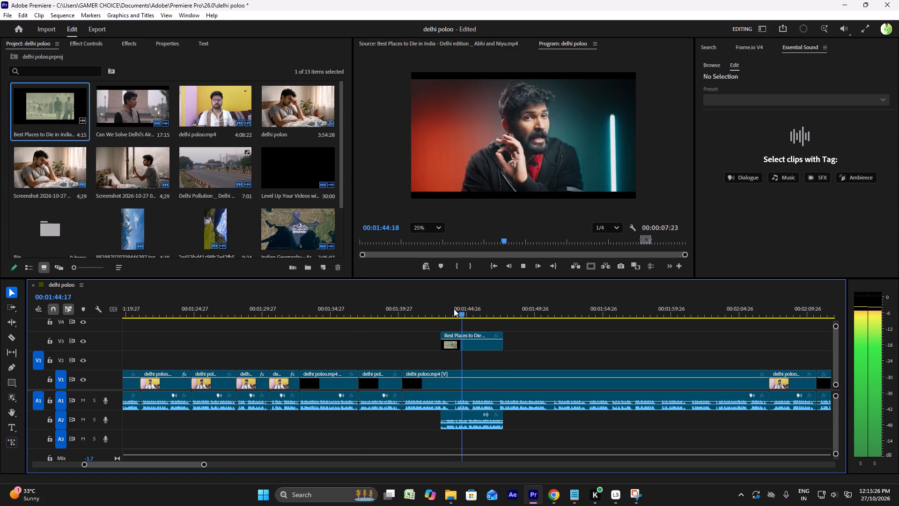
pyautogui.moveTo(488, 417); pyautogui.dragTo(487, 417)
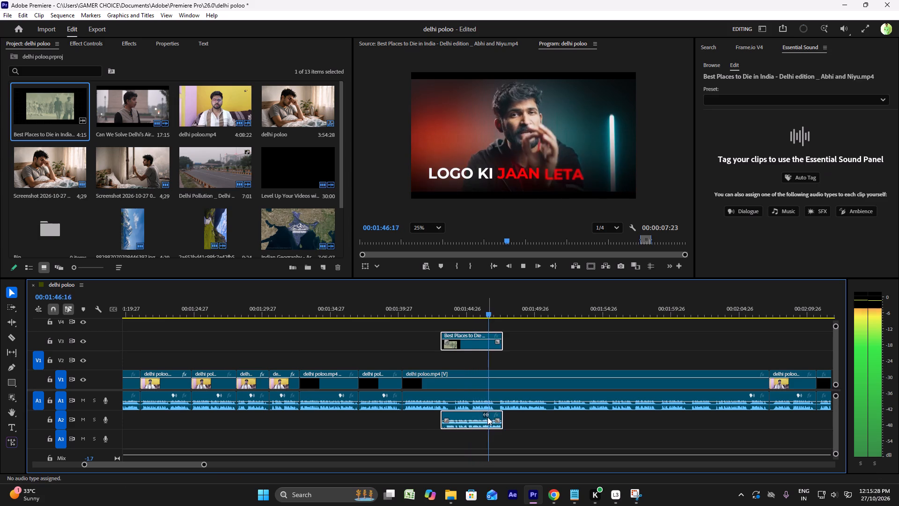
pyautogui.moveTo(487, 417); pyautogui.dragTo(480, 428)
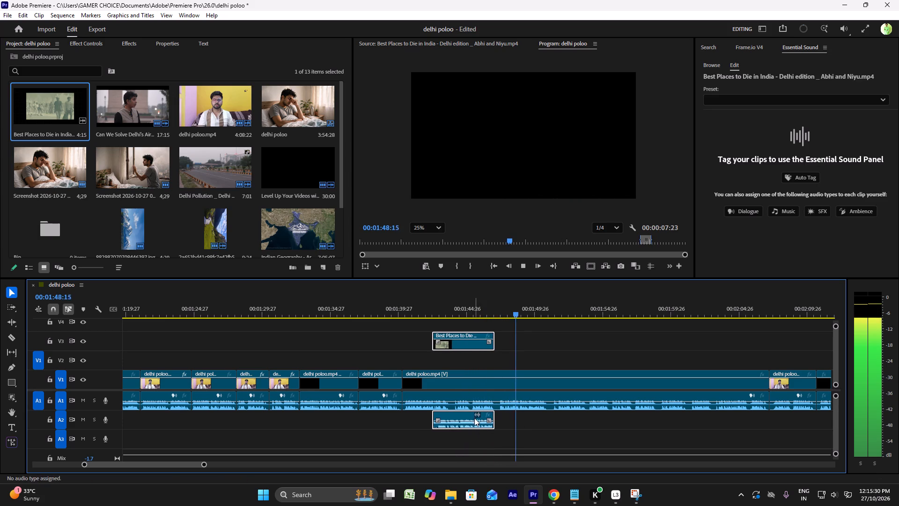
pyautogui.moveTo(473, 420); pyautogui.dragTo(466, 436)
pyautogui.click(434, 302)
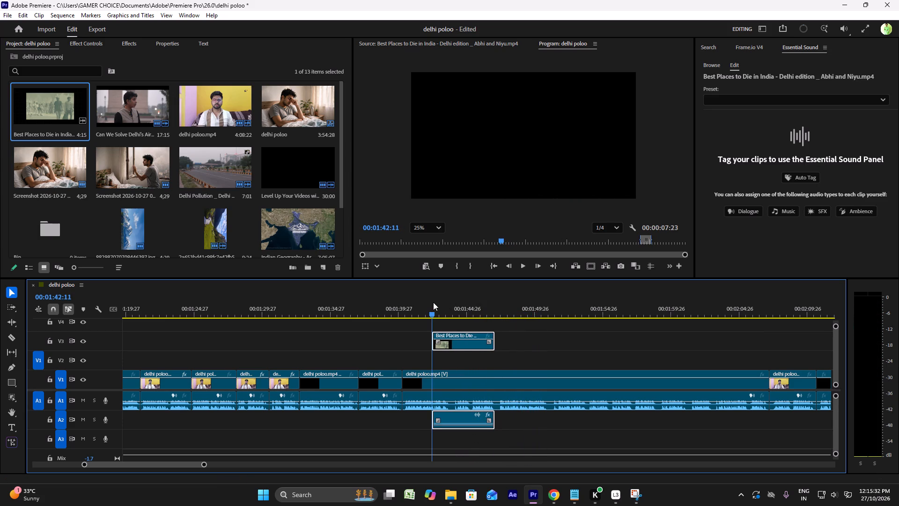
pyautogui.press('space')
pyautogui.press('space')
# Extend the V3 footage clip's start to reveal earlier footage, and trim it to begin on the smoky field shot with a 6:24 duration.
pyautogui.moveTo(430, 332); pyautogui.dragTo(409, 328)
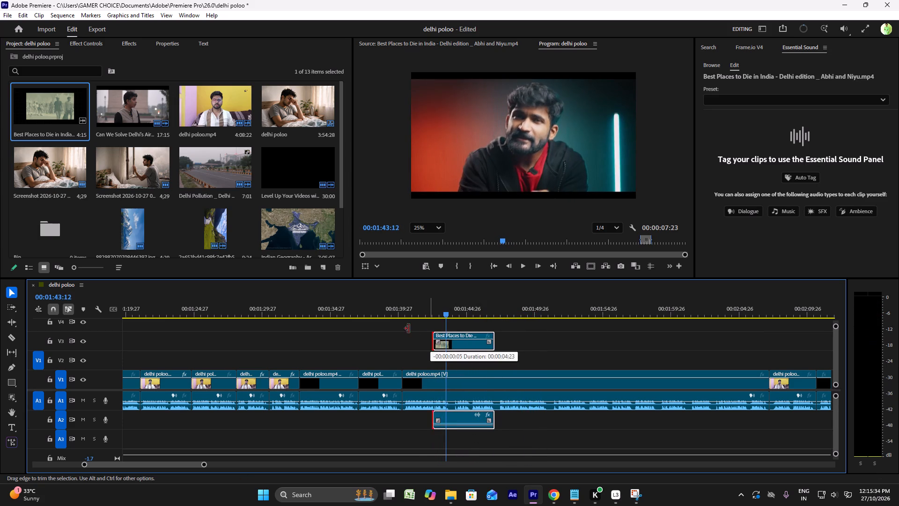
pyautogui.moveTo(409, 328); pyautogui.dragTo(364, 327)
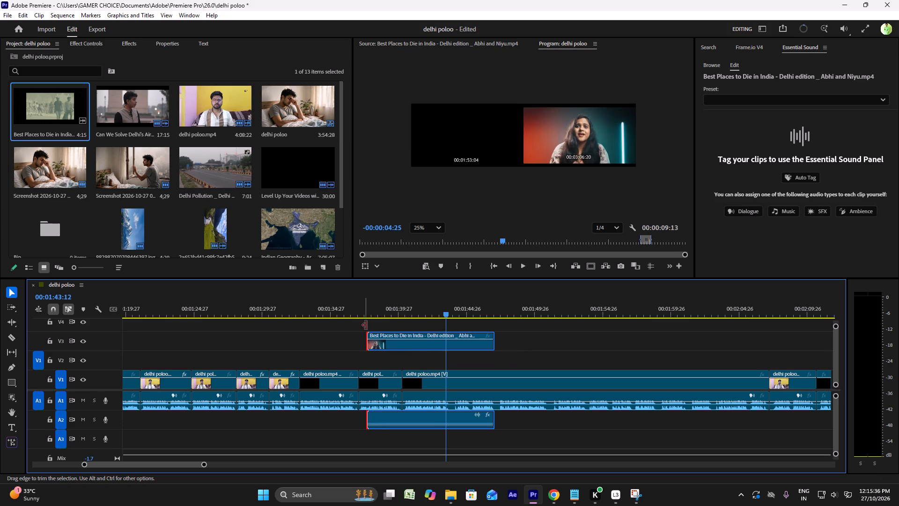
pyautogui.click(388, 310)
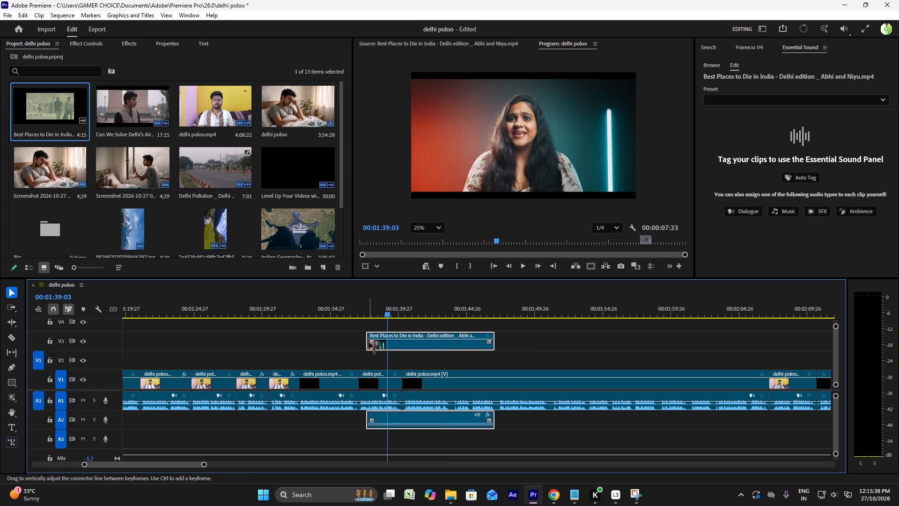
pyautogui.moveTo(368, 344); pyautogui.dragTo(408, 351)
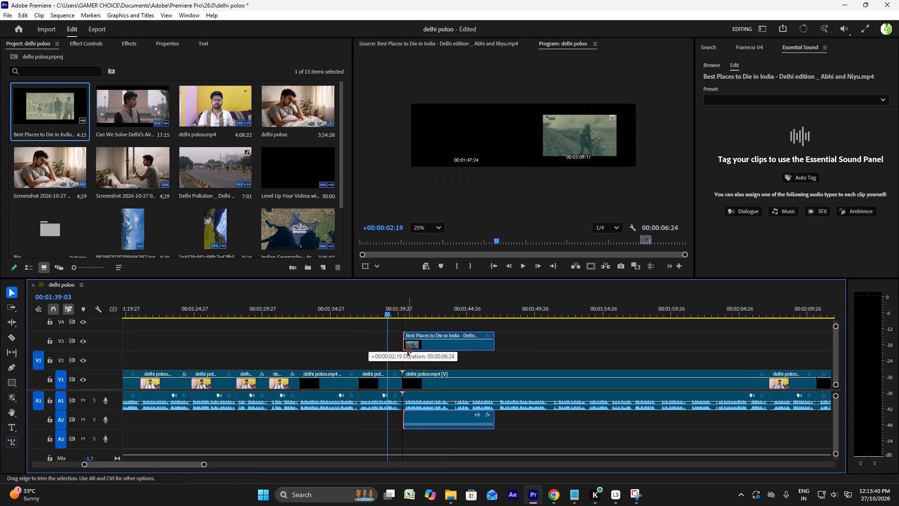
pyautogui.moveTo(408, 351); pyautogui.dragTo(408, 351)
# Move the footage clip on V3 to the start of the first black V1 clip at about 00:01:32 and restore its full opacity.
pyautogui.moveTo(441, 342); pyautogui.dragTo(376, 353)
pyautogui.moveTo(470, 339); pyautogui.dragTo(449, 337)
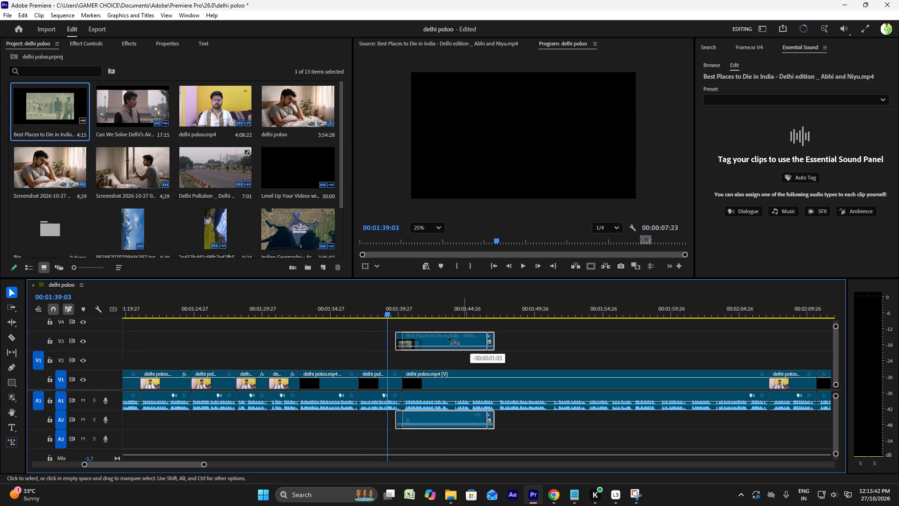
pyautogui.moveTo(449, 337); pyautogui.dragTo(366, 356)
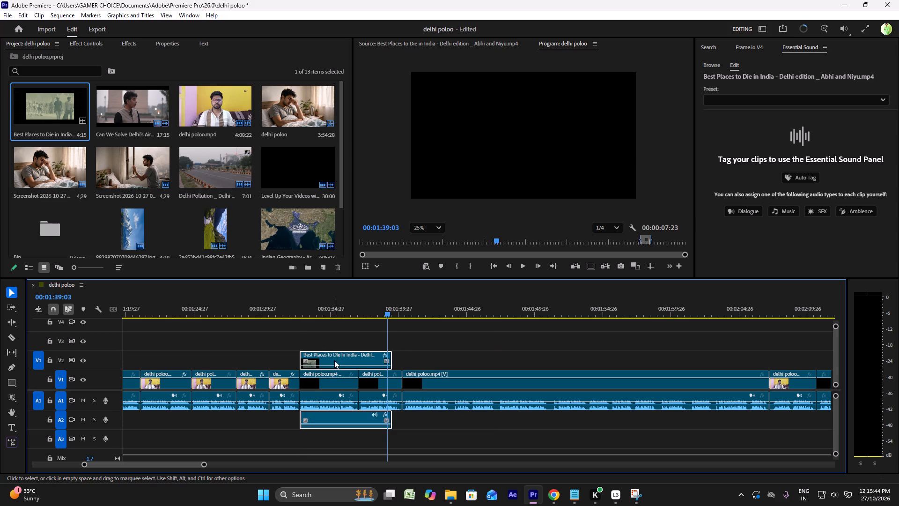
pyautogui.moveTo(333, 363); pyautogui.dragTo(334, 343)
pyautogui.moveTo(340, 347); pyautogui.dragTo(337, 339)
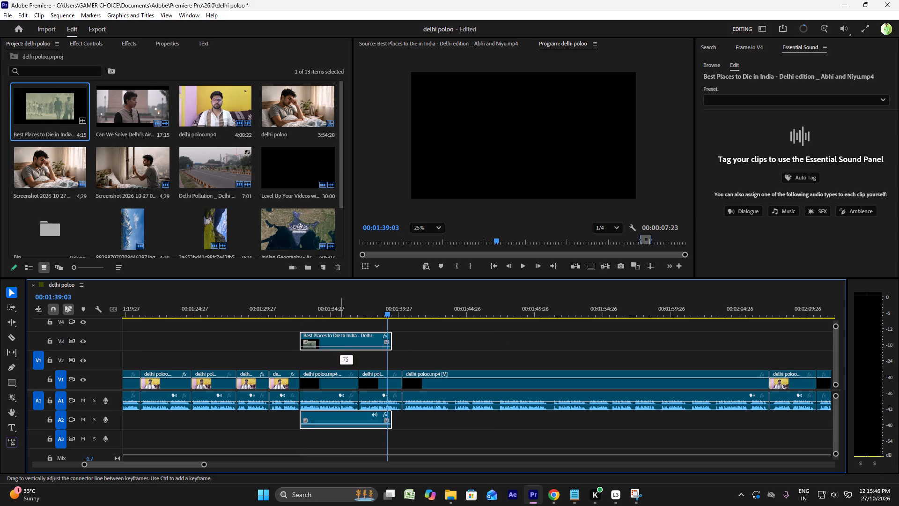
pyautogui.moveTo(337, 339); pyautogui.dragTo(336, 328)
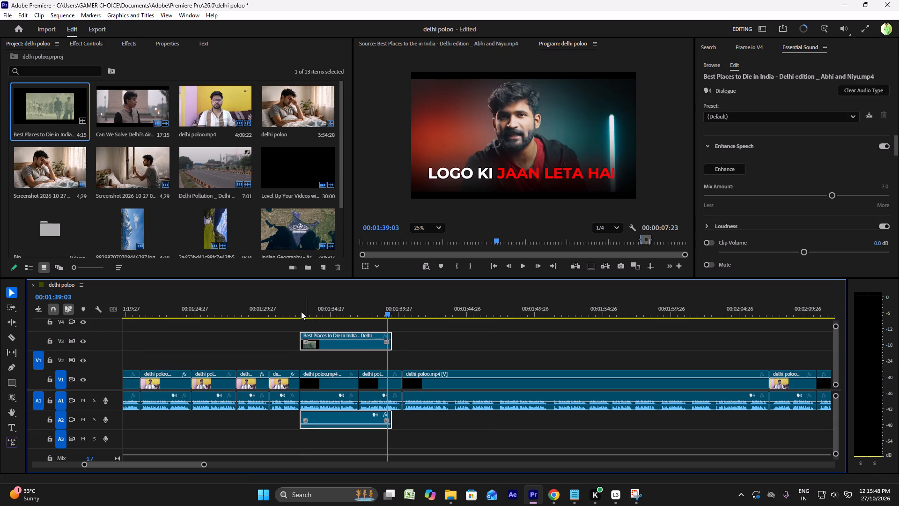
# Trim the V3 footage clip's end to about 00:01:35, before the presenter shot, and play back the section.
pyautogui.click(282, 312)
pyautogui.press('space')
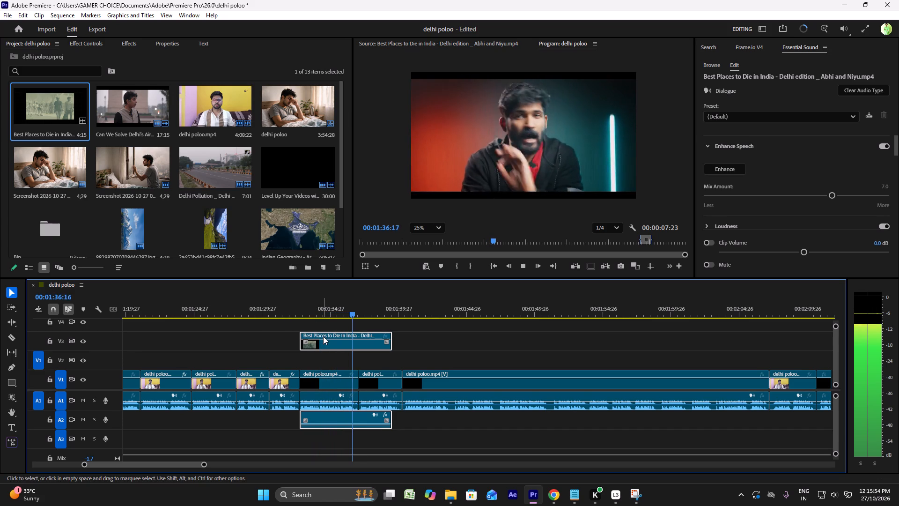
pyautogui.press('space')
pyautogui.moveTo(395, 343); pyautogui.dragTo(358, 342)
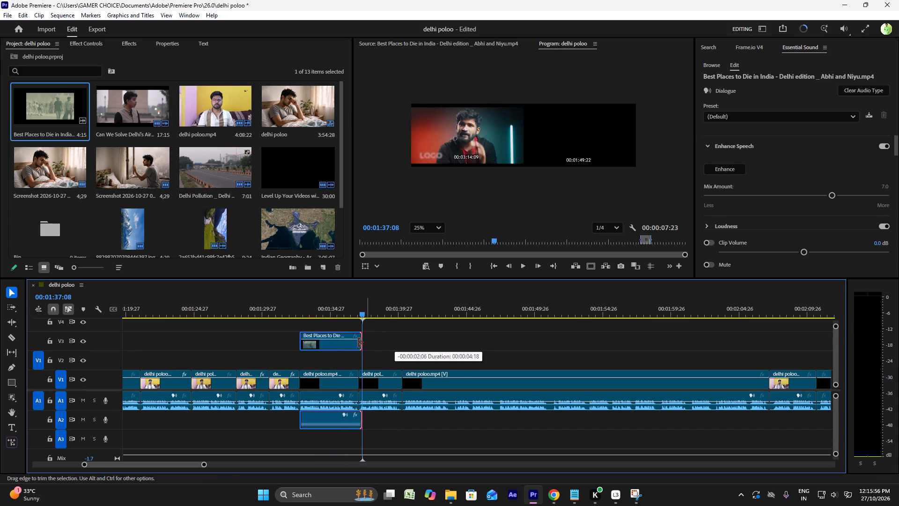
pyautogui.moveTo(358, 342); pyautogui.dragTo(336, 339)
pyautogui.click(299, 305)
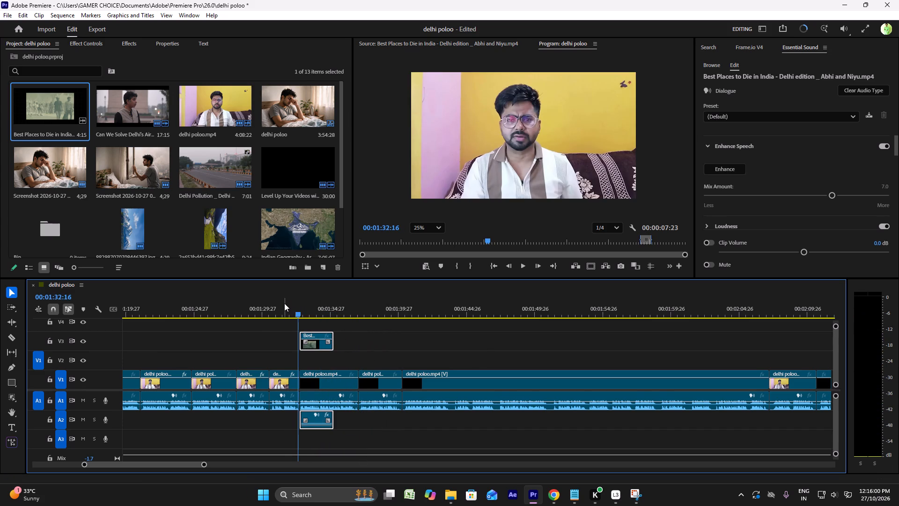
pyautogui.click(284, 303)
pyautogui.press('space')
pyautogui.keyDown('alt'); pyautogui.scroll(8, 326, 311); pyautogui.keyUp('alt')
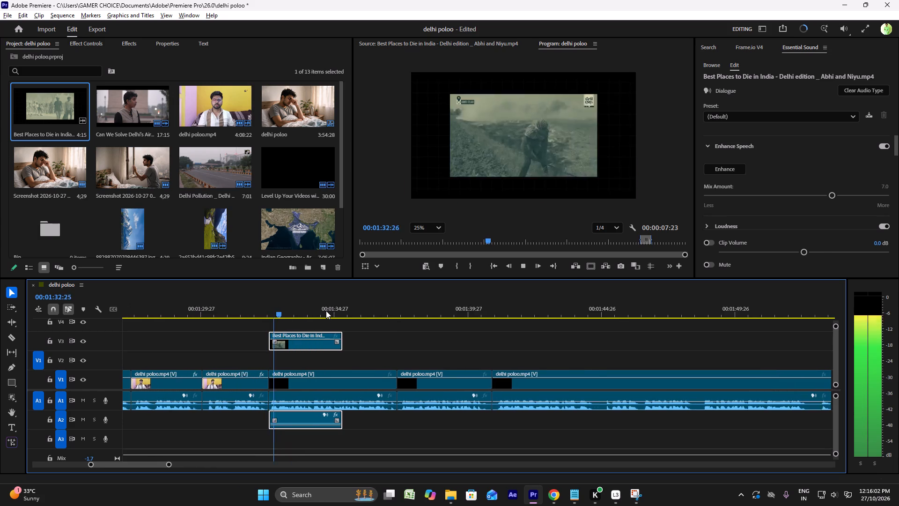
pyautogui.keyDown('alt'); pyautogui.scroll(2, 326, 311); pyautogui.keyUp('alt')
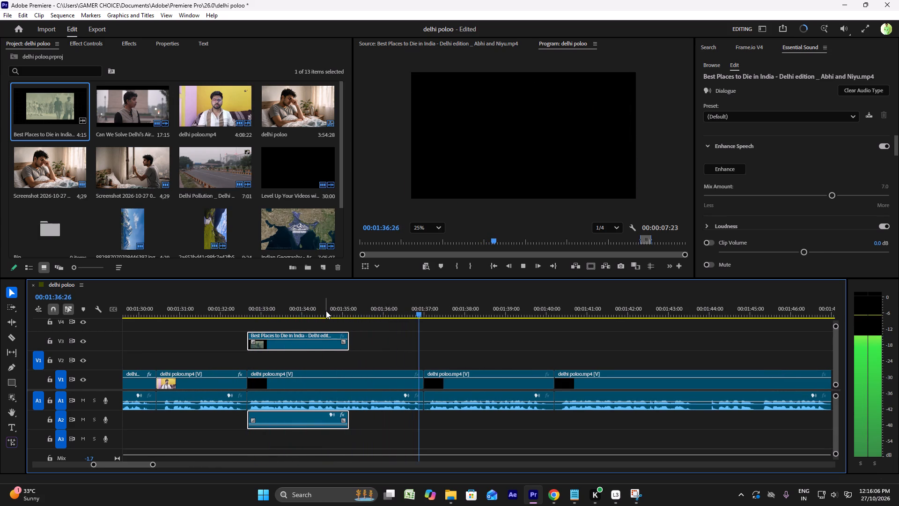
# Move the trimmed footage clip from V3 down to V2 and check its frame at 00:01:34:12.
pyautogui.moveTo(309, 349); pyautogui.dragTo(306, 358)
pyautogui.press('space')
pyautogui.click(319, 313)
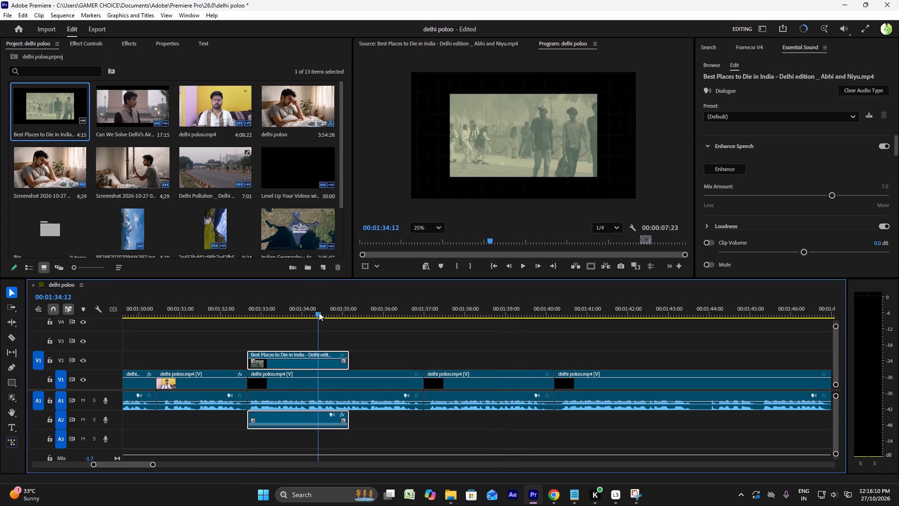
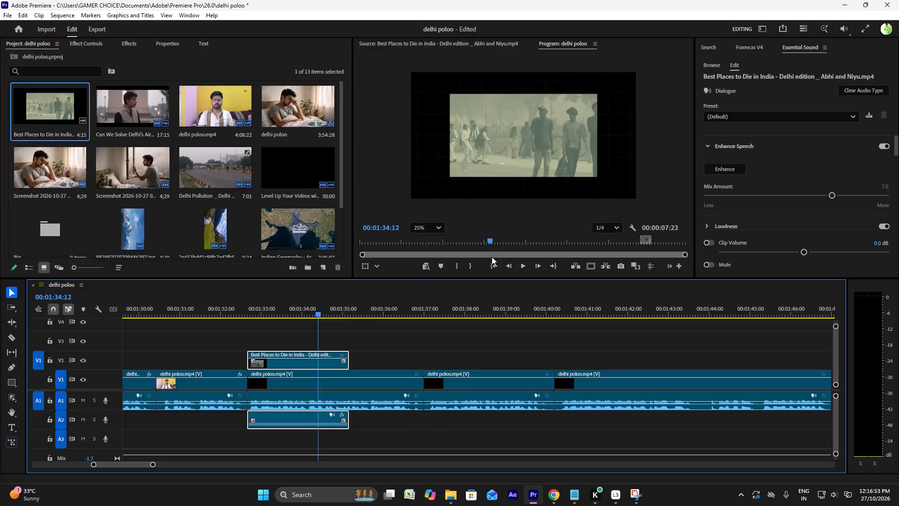
# Play back the sequence from the start of the V2 footage clip through the uncovered black section after it.
pyautogui.click(242, 301)
pyautogui.press('space')
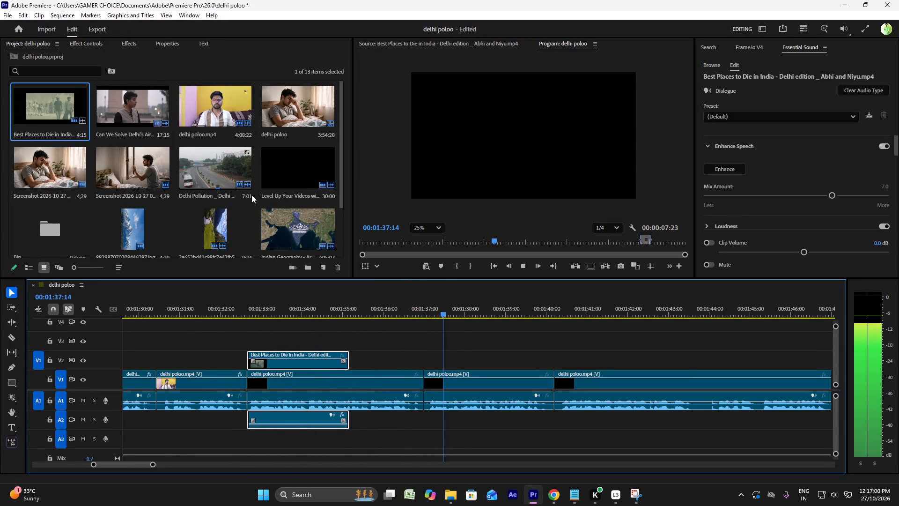
pyautogui.press('space')
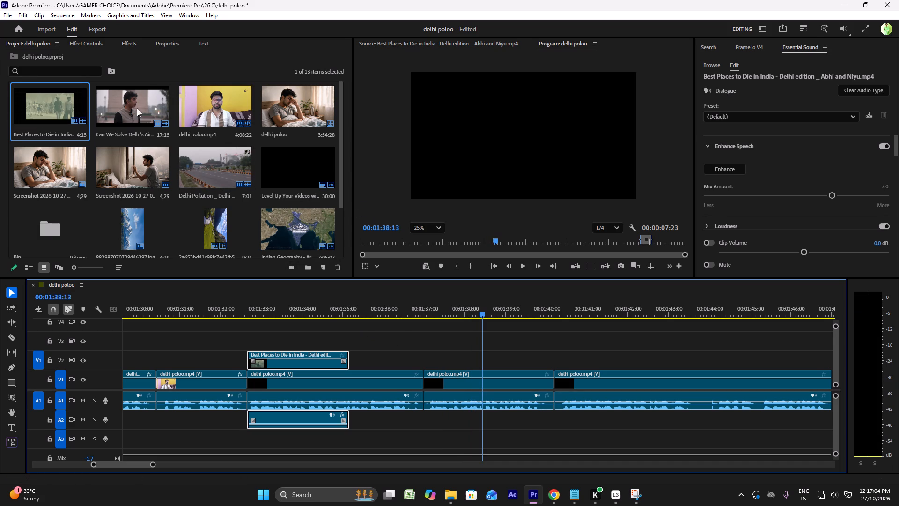
# Open the Best Places to Die in India footage as the source and scan through it for further B-roll shots.
pyautogui.click(54, 104)
pyautogui.doubleClick(51, 103)
pyautogui.moveTo(422, 243); pyautogui.dragTo(425, 243)
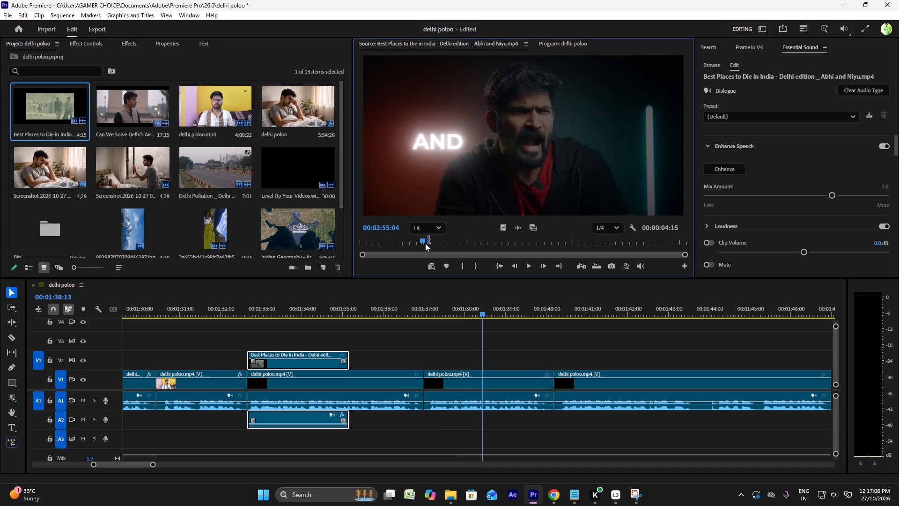
pyautogui.moveTo(425, 243); pyautogui.dragTo(487, 246)
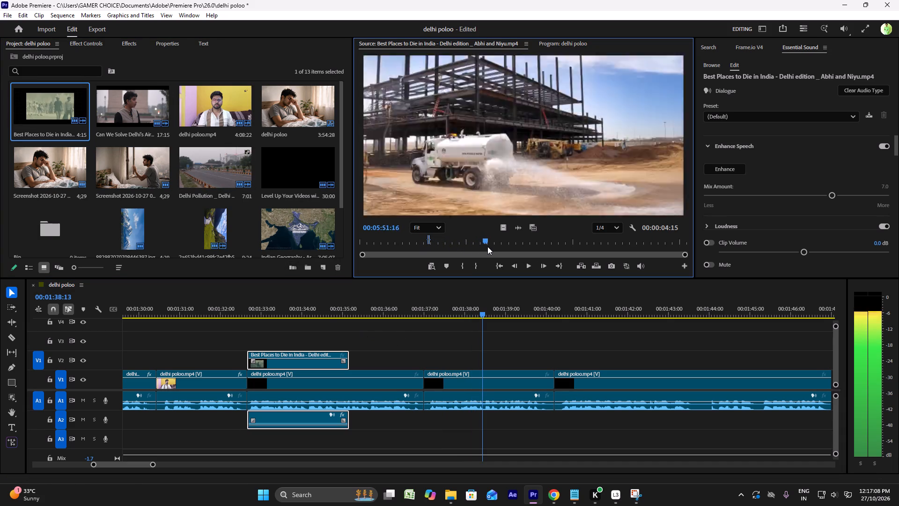
pyautogui.moveTo(487, 246); pyautogui.dragTo(531, 248)
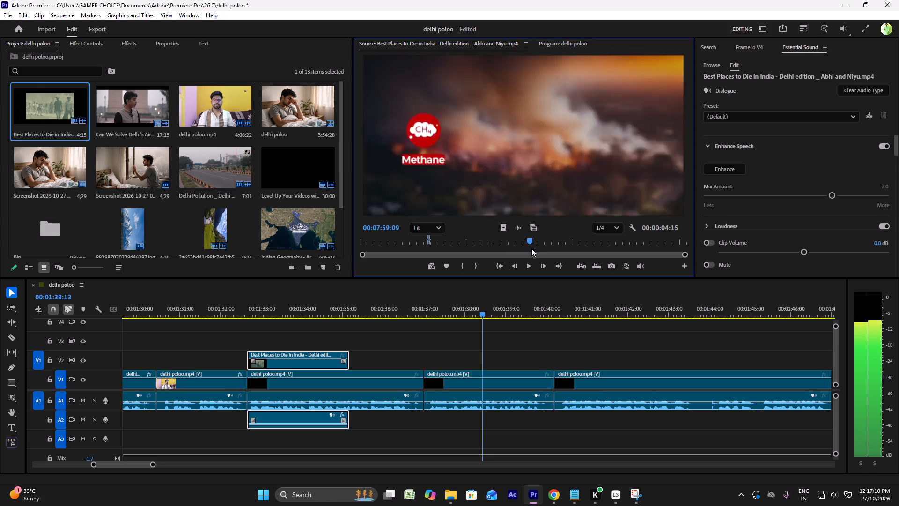
pyautogui.moveTo(531, 248); pyautogui.dragTo(556, 249)
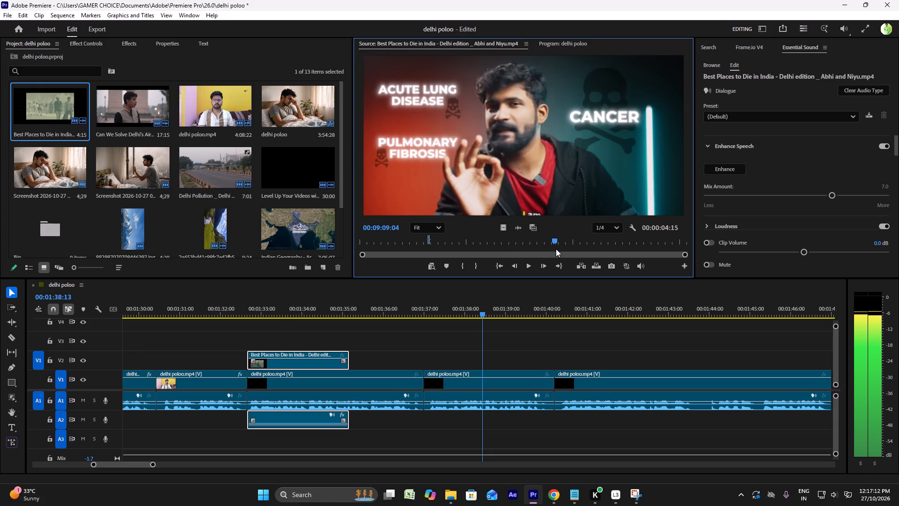
pyautogui.moveTo(556, 249); pyautogui.dragTo(562, 249)
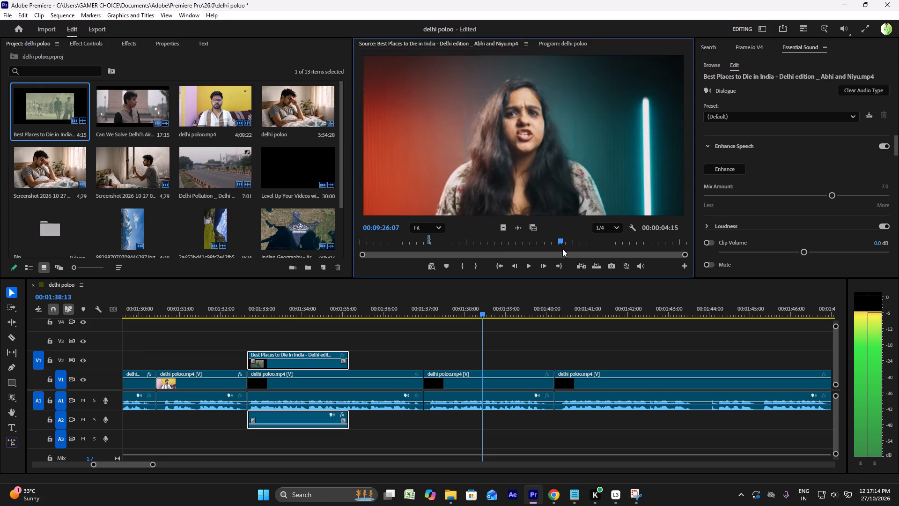
pyautogui.moveTo(562, 249); pyautogui.dragTo(575, 249)
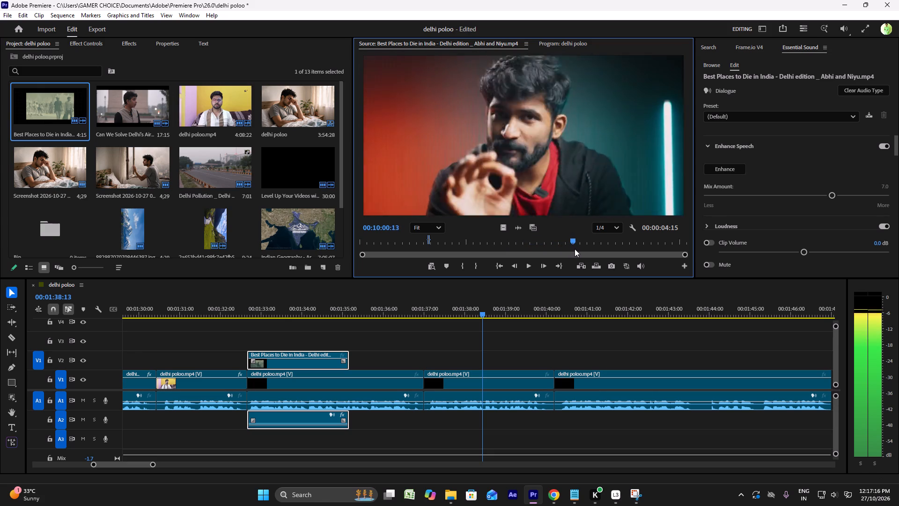
pyautogui.moveTo(575, 249); pyautogui.dragTo(586, 249)
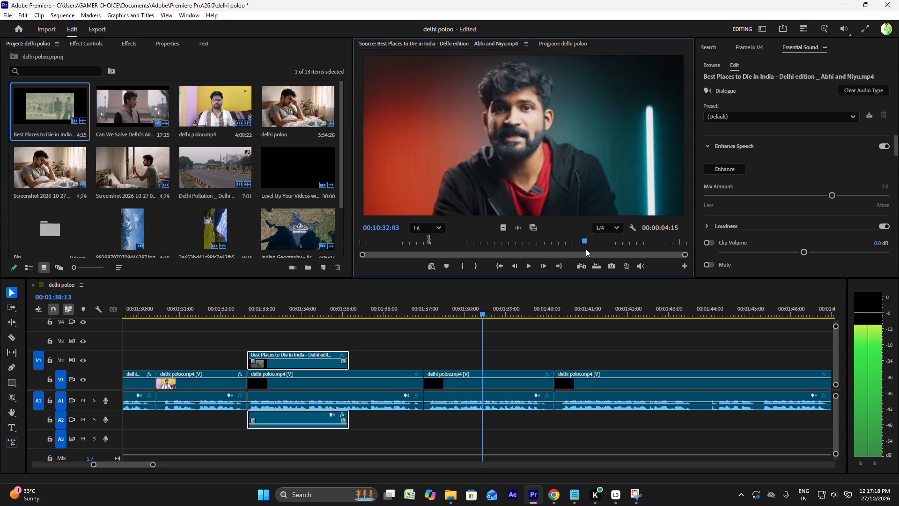
pyautogui.moveTo(586, 249); pyautogui.dragTo(604, 249)
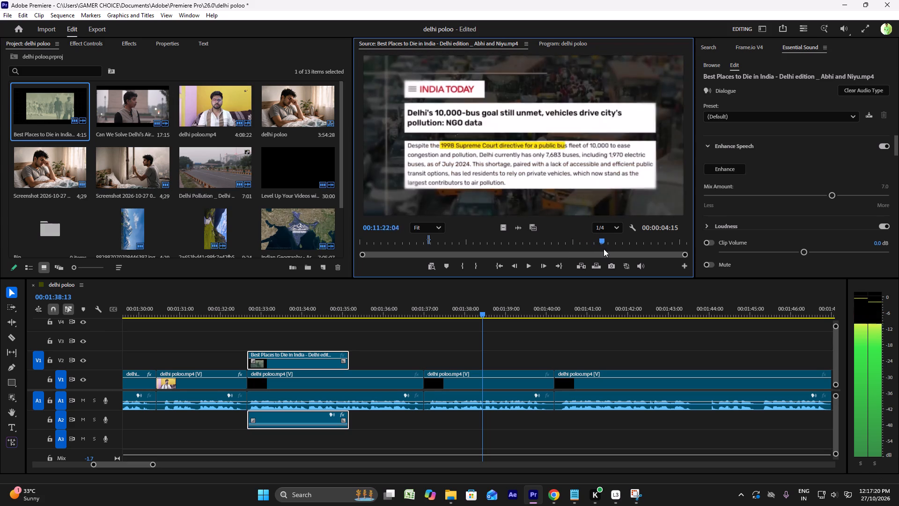
pyautogui.moveTo(604, 249); pyautogui.dragTo(624, 248)
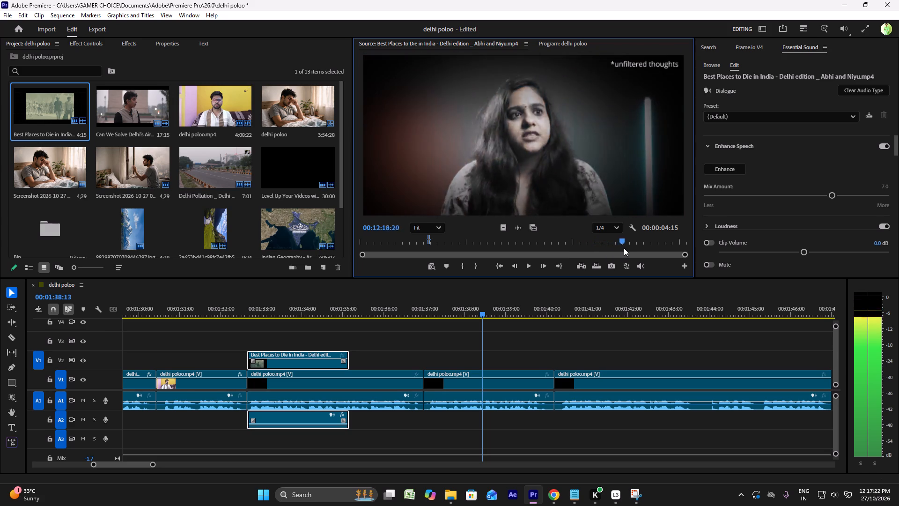
pyautogui.moveTo(624, 248); pyautogui.dragTo(663, 246)
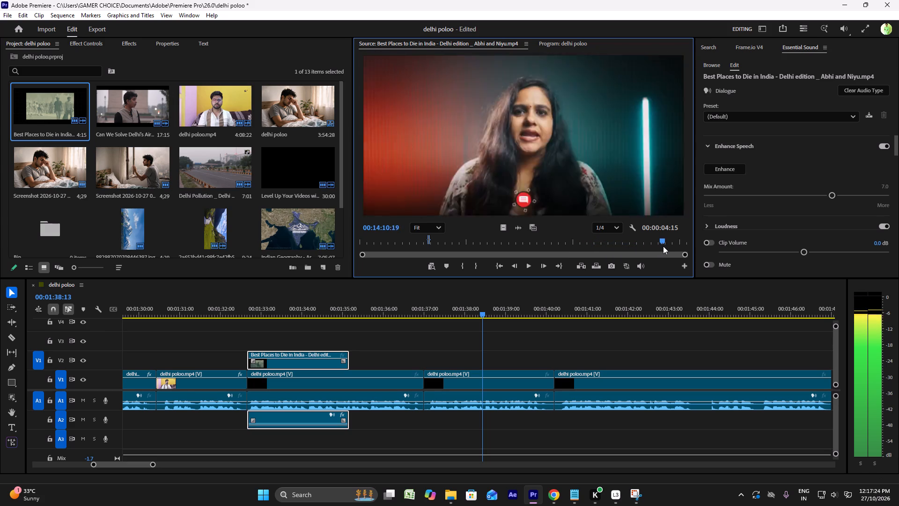
pyautogui.moveTo(663, 246); pyautogui.dragTo(660, 245)
# Set the source footage's out point at 00:00:18:22 and place it on V3 shortly after the existing V2 footage clip.
pyautogui.click(365, 240)
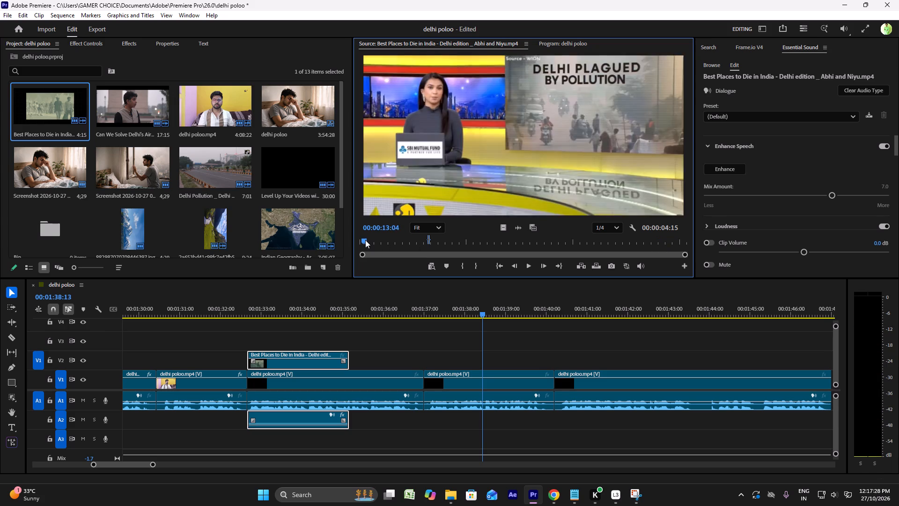
pyautogui.press('space')
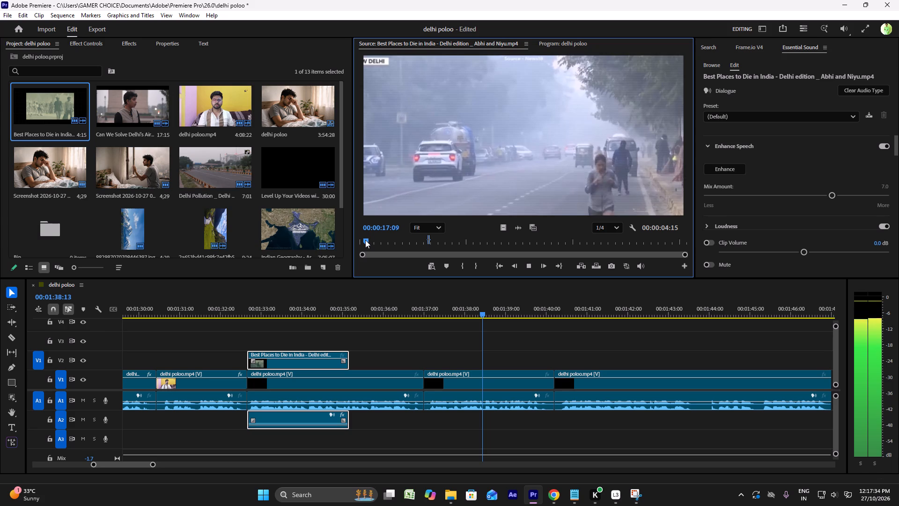
pyautogui.press('space')
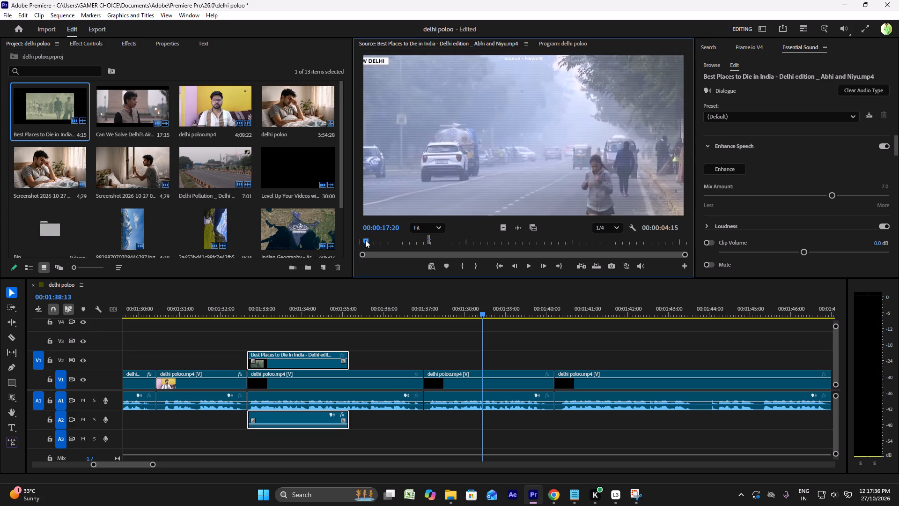
pyautogui.press('space')
pyautogui.press('space')
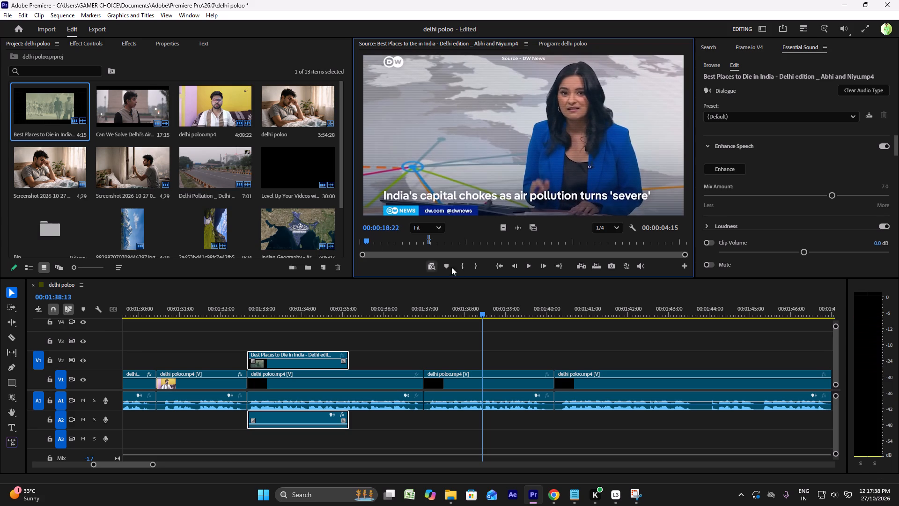
pyautogui.click(472, 268)
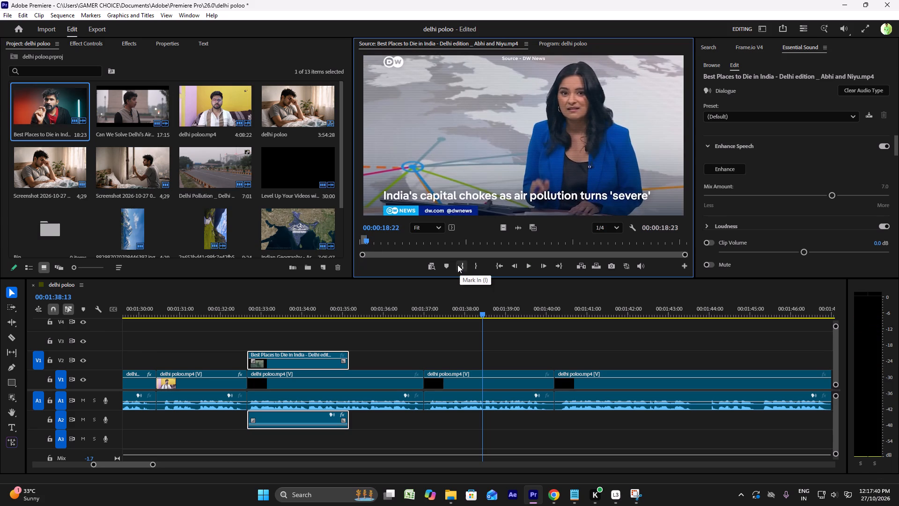
pyautogui.moveTo(443, 179); pyautogui.dragTo(371, 337)
# Trim the start of the new V3 footage clip to the news studio shot, leaving about 6 seconds of pollution news footage.
pyautogui.click(429, 313)
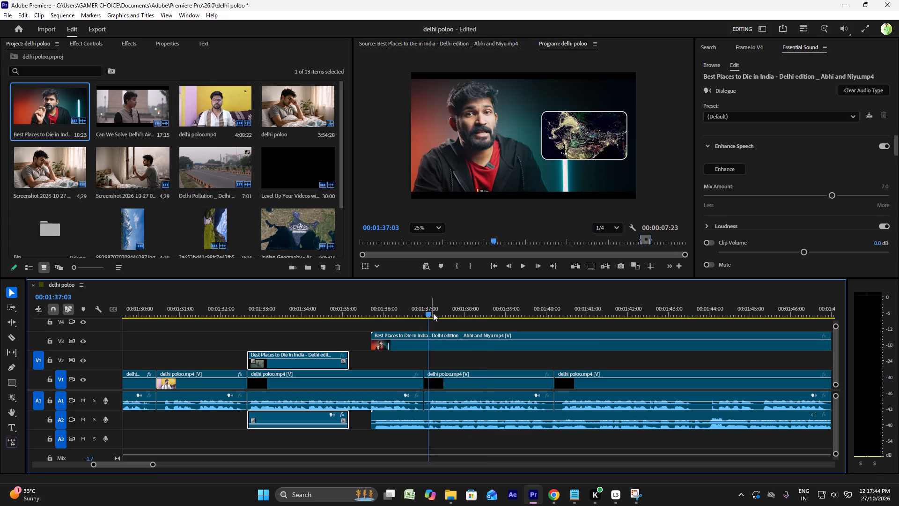
pyautogui.click(487, 312)
pyautogui.keyDown('alt'); pyautogui.scroll(-5, 518, 340); pyautogui.keyUp('alt')
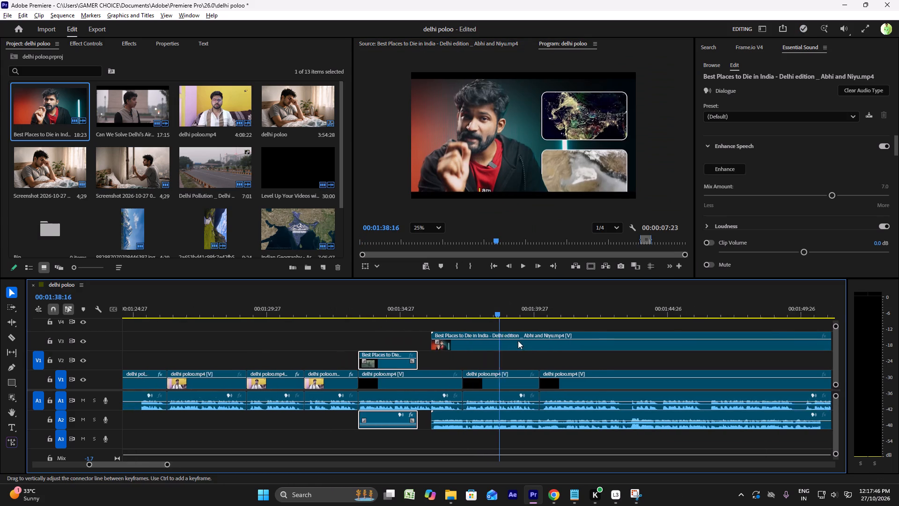
pyautogui.keyDown('alt'); pyautogui.scroll(-7, 518, 341); pyautogui.keyUp('alt')
pyautogui.click(588, 298)
pyautogui.click(550, 307)
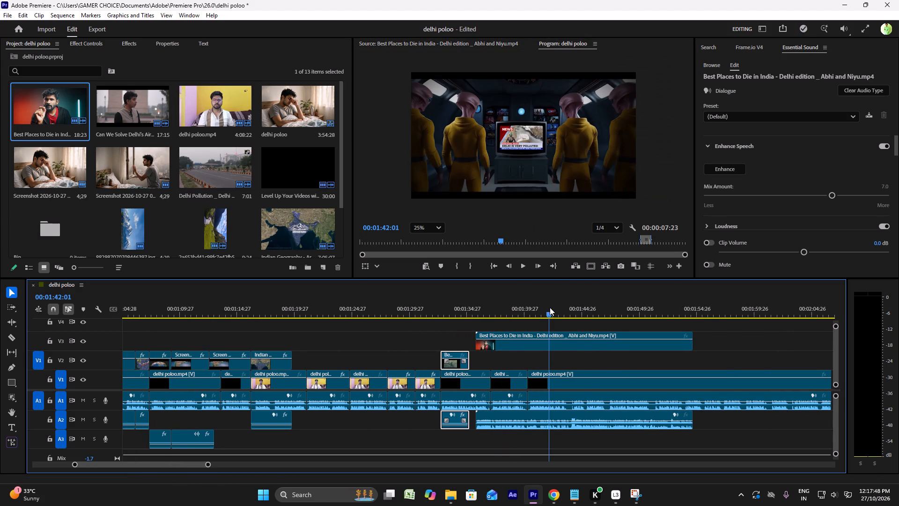
pyautogui.click(590, 310)
pyautogui.click(609, 310)
pyautogui.click(673, 311)
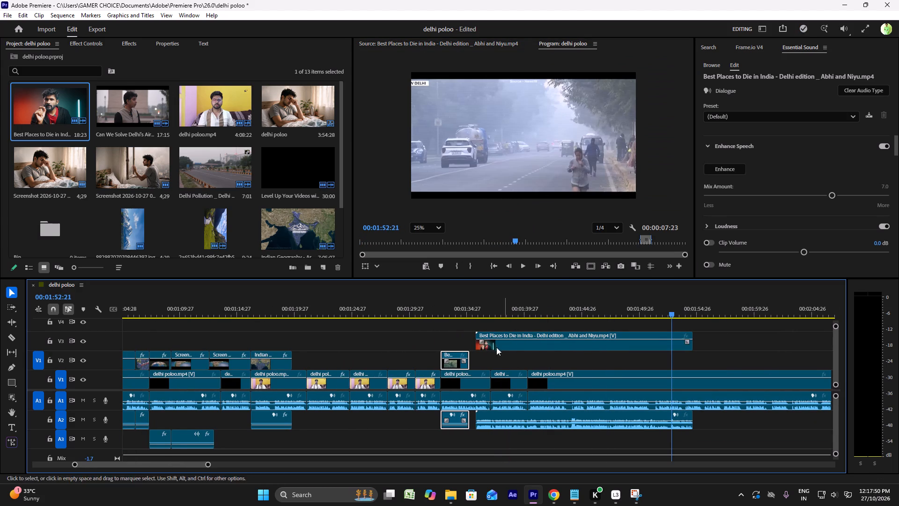
pyautogui.moveTo(476, 342); pyautogui.dragTo(552, 342)
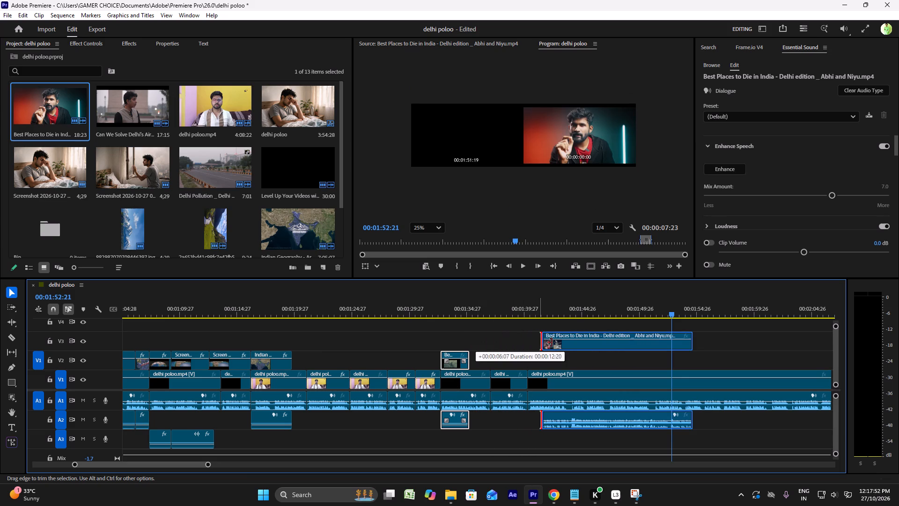
pyautogui.moveTo(552, 342); pyautogui.dragTo(608, 342)
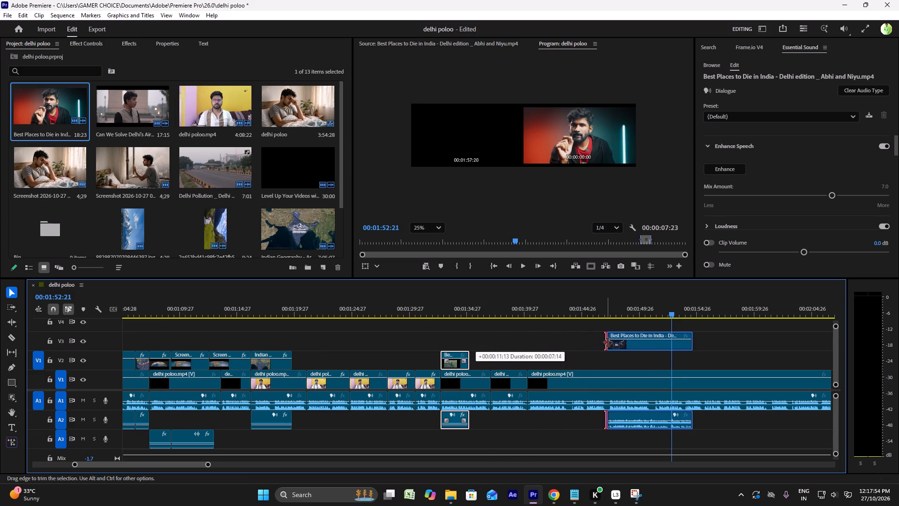
pyautogui.moveTo(608, 342); pyautogui.dragTo(622, 342)
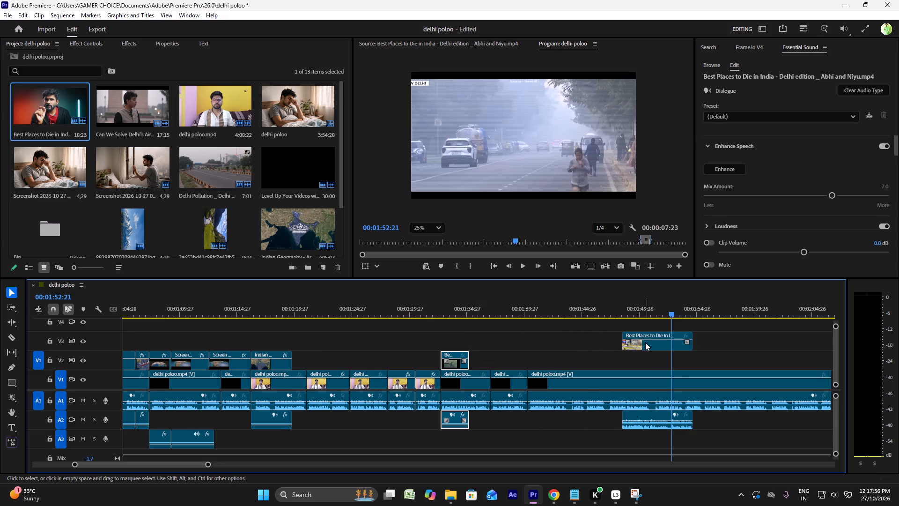
# Move the trimmed news footage clip from V3 to V2, directly against the end of the first footage clip at about 00:01:35.
pyautogui.moveTo(648, 345); pyautogui.dragTo(521, 358)
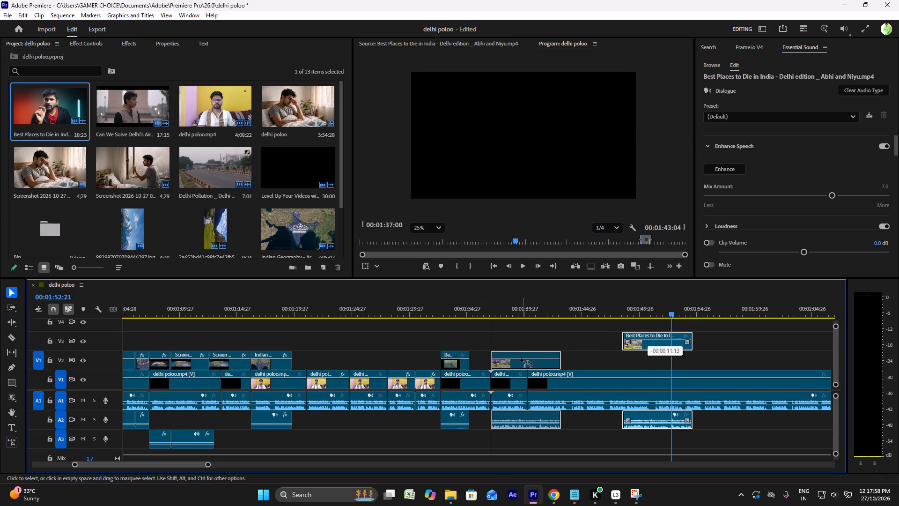
pyautogui.moveTo(521, 358); pyautogui.dragTo(501, 359)
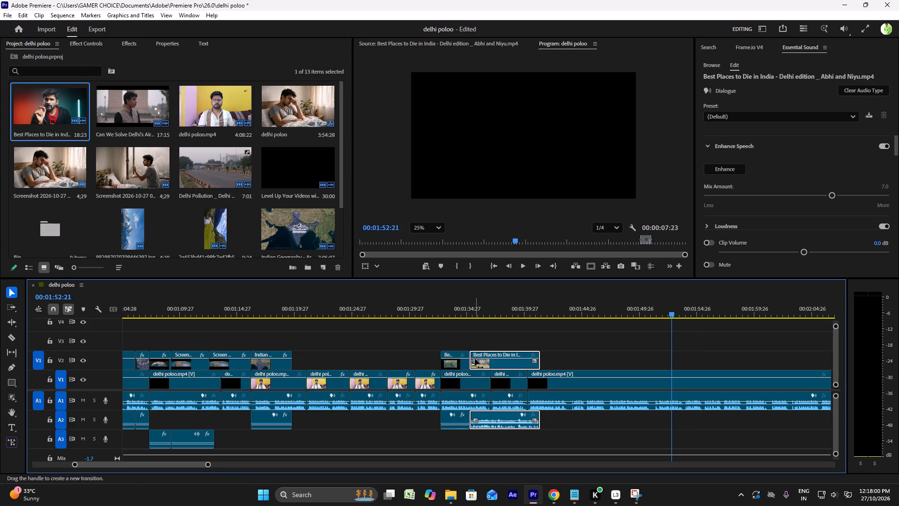
# Play back the join between the two V2 footage clips and the foggy Delhi street shots up to about 00:01:39.
pyautogui.keyDown('alt'); pyautogui.scroll(5, 475, 358); pyautogui.keyUp('alt')
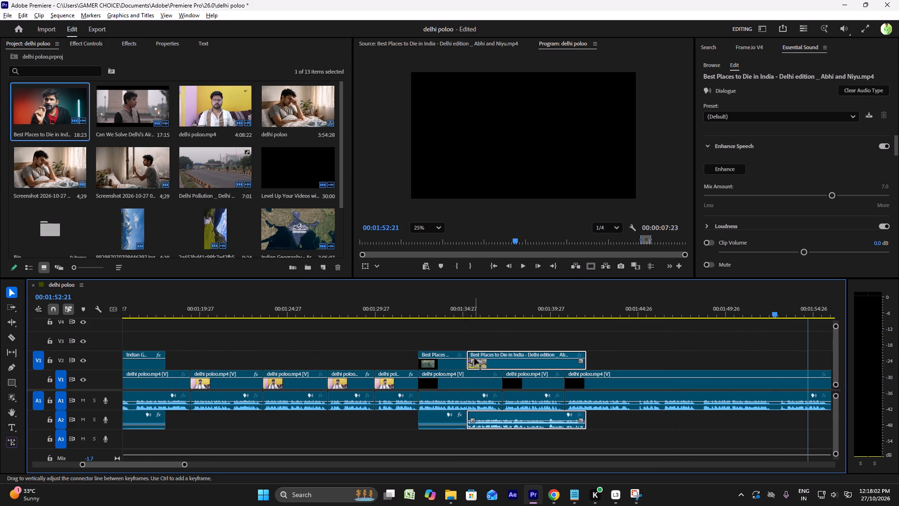
pyautogui.keyDown('alt'); pyautogui.scroll(8, 474, 357); pyautogui.keyUp('alt')
pyautogui.click(433, 313)
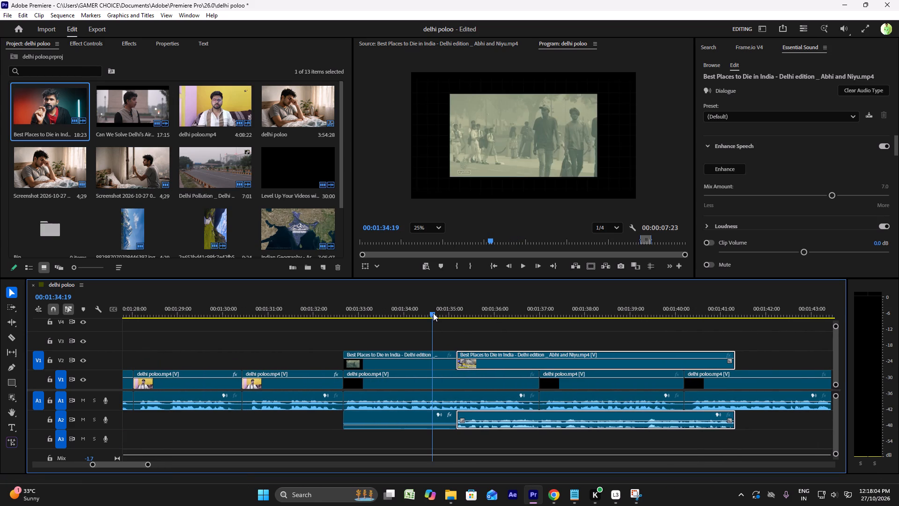
pyautogui.click(460, 323)
pyautogui.press('space')
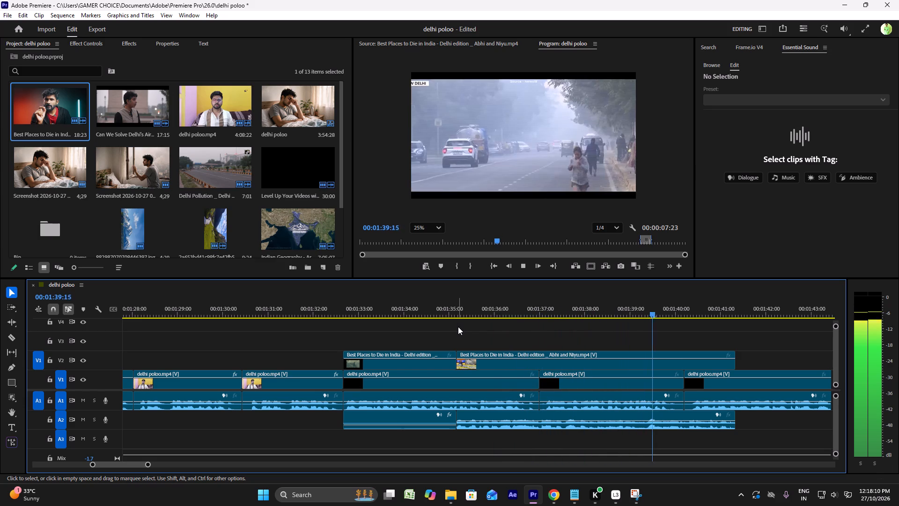
pyautogui.press('space')
pyautogui.click(430, 307)
pyautogui.press('space')
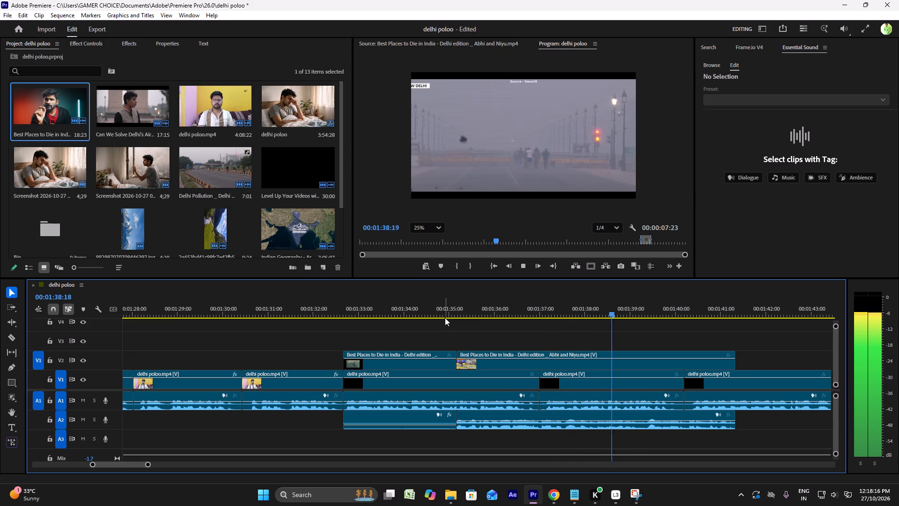
pyautogui.press('space')
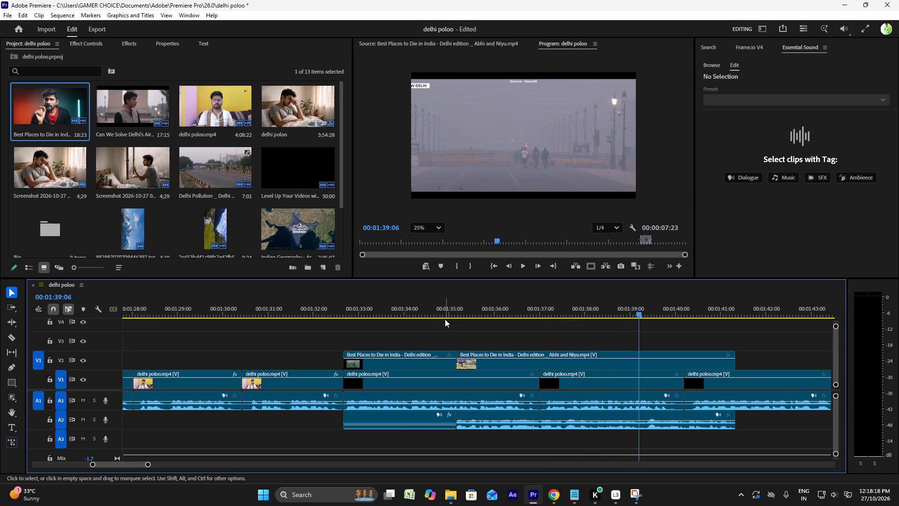
# Scale the news footage clip on V2 to 113 so the foggy Delhi shot fills the frame.
pyautogui.click(508, 356)
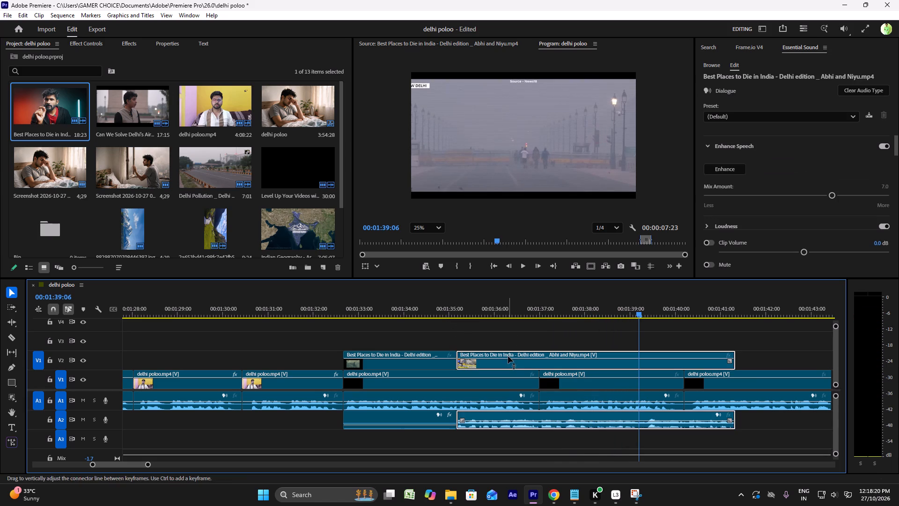
pyautogui.click(91, 46)
pyautogui.moveTo(118, 110); pyautogui.dragTo(131, 111)
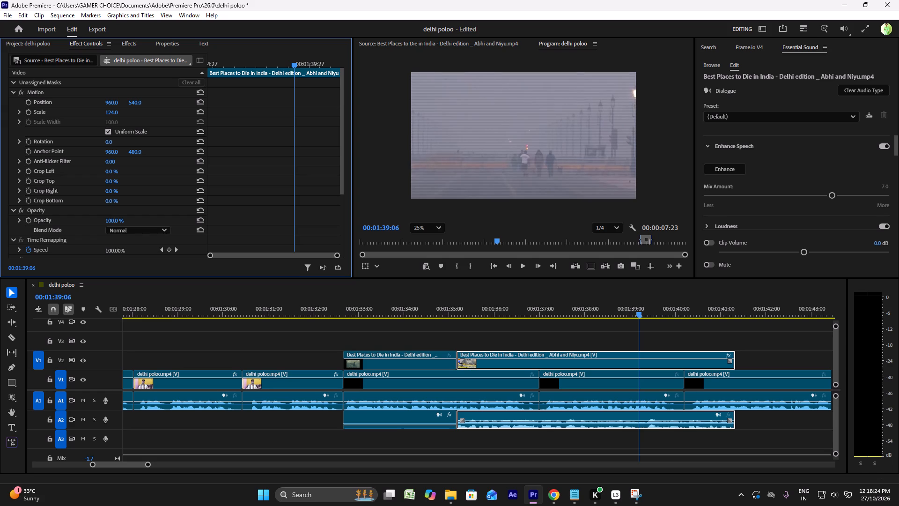
pyautogui.moveTo(131, 111); pyautogui.dragTo(127, 111)
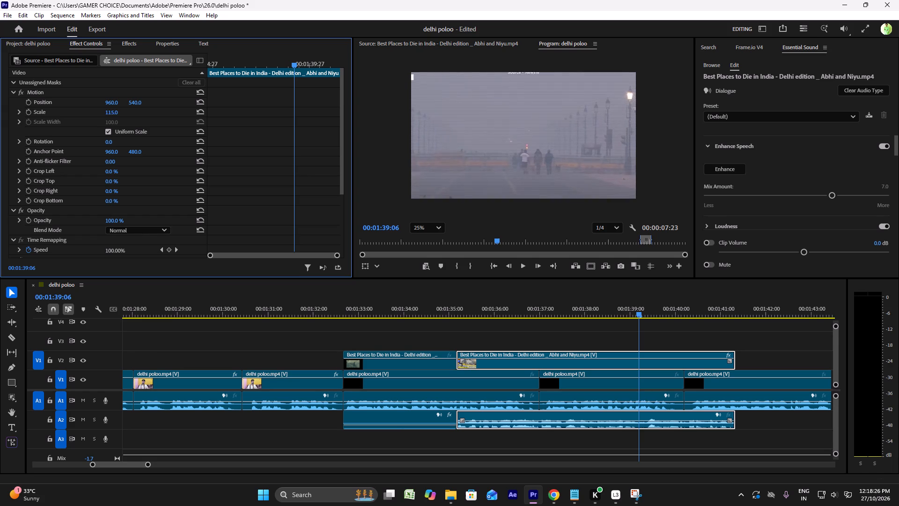
pyautogui.moveTo(127, 111); pyautogui.dragTo(125, 111)
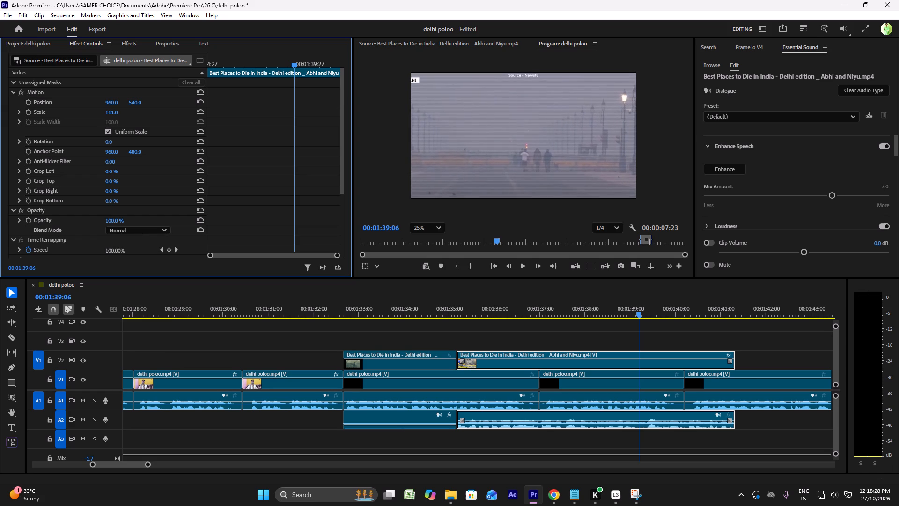
pyautogui.moveTo(125, 111); pyautogui.dragTo(126, 111)
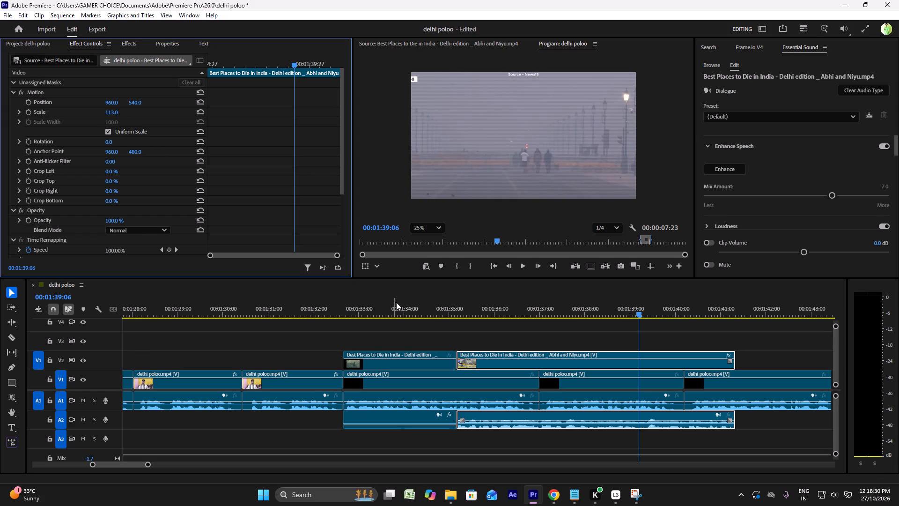
# Play into the first V2 footage clip to about 00:01:34 and scale it to 160 to fill the frame.
pyautogui.click(401, 303)
pyautogui.click(324, 293)
pyautogui.click(324, 298)
pyautogui.press('space')
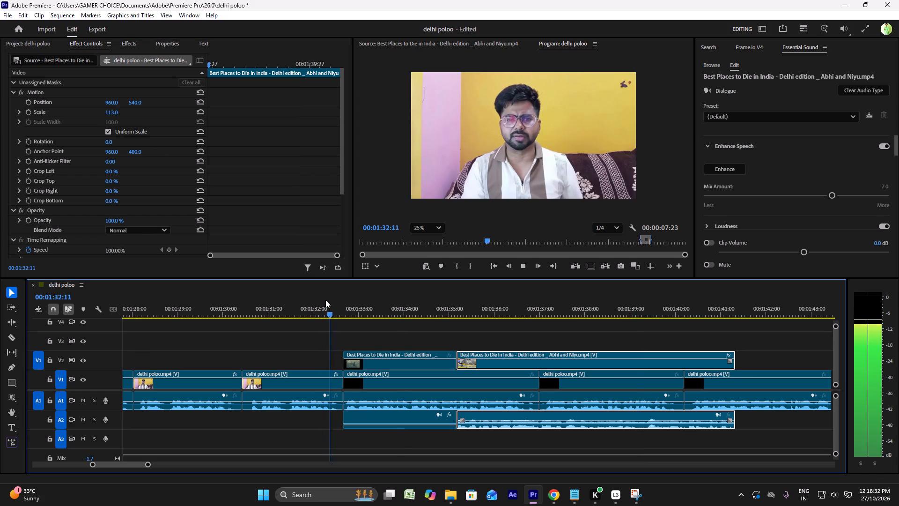
pyautogui.press('space')
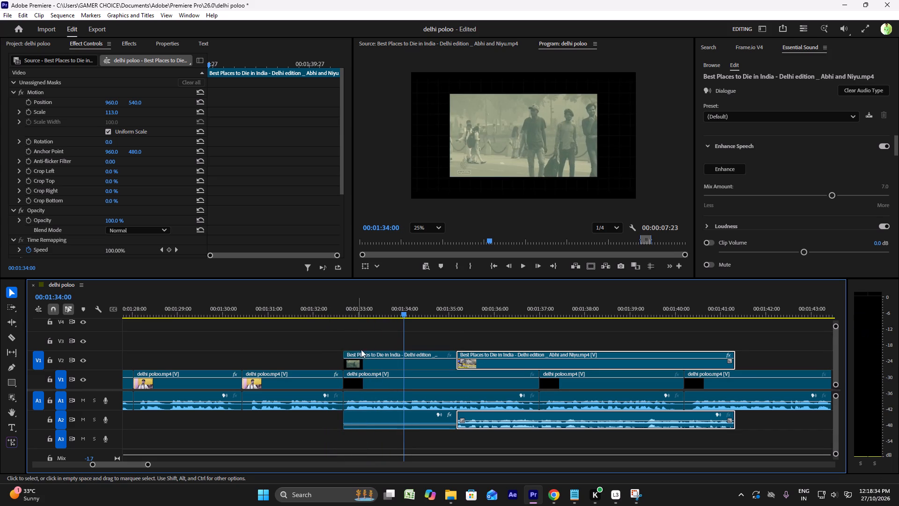
pyautogui.click(371, 363)
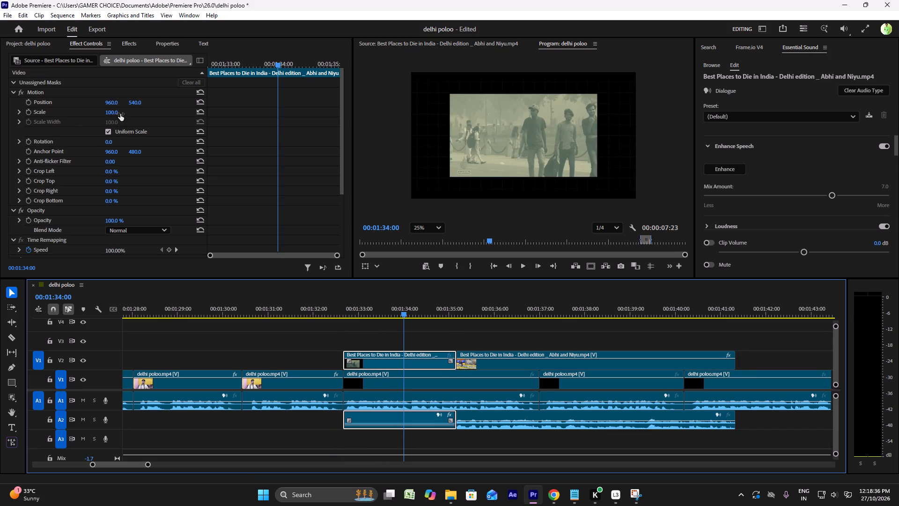
pyautogui.moveTo(123, 114); pyautogui.dragTo(148, 116)
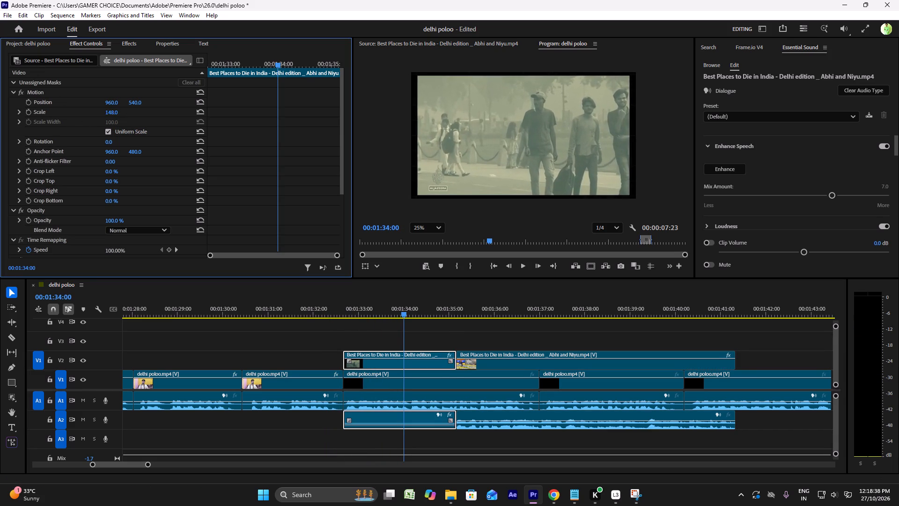
pyautogui.moveTo(148, 116); pyautogui.dragTo(154, 117)
# Move the first footage clip's audio to A3 and lower the news footage clip's A2 audio level to silence during playback.
pyautogui.press('space')
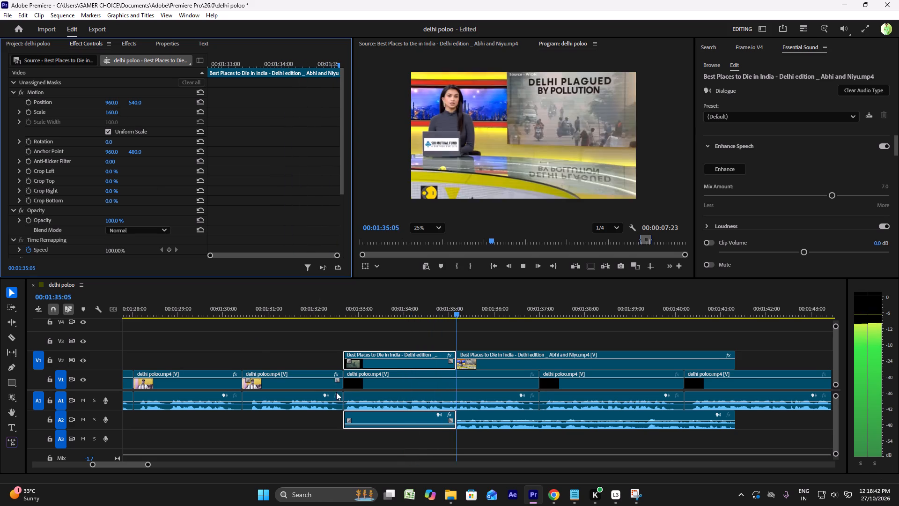
pyautogui.moveTo(428, 422); pyautogui.dragTo(428, 432)
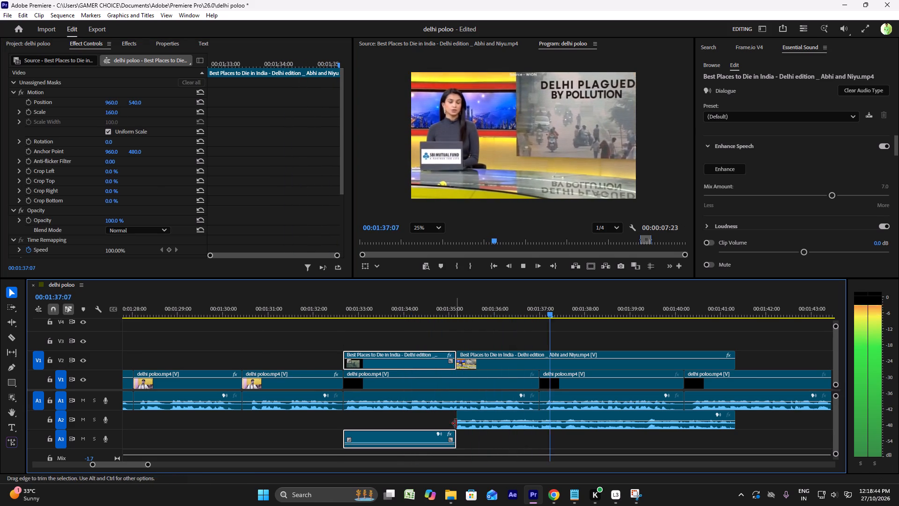
pyautogui.moveTo(487, 421); pyautogui.dragTo(484, 439)
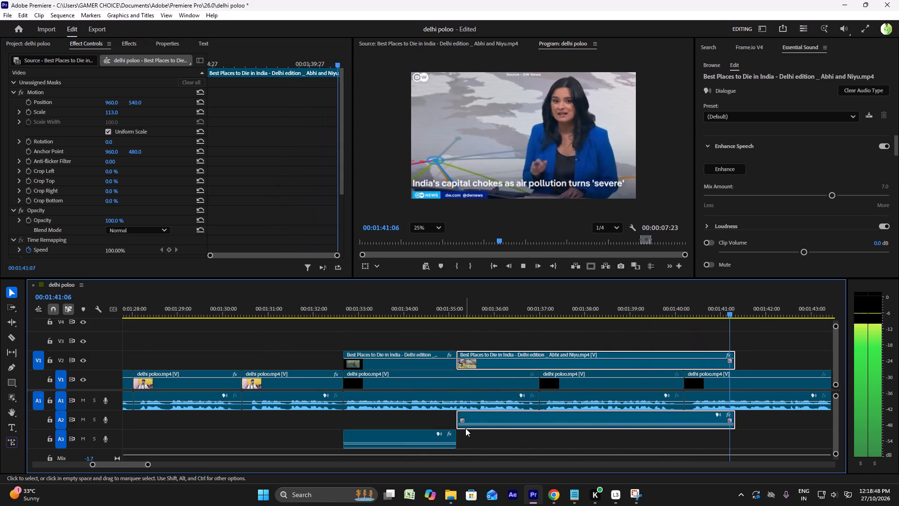
pyautogui.press('space')
# Trim the end of the V2 news footage clip back to the V1 cut at 00:01:40:06 and play through it.
pyautogui.moveTo(740, 354); pyautogui.dragTo(708, 354)
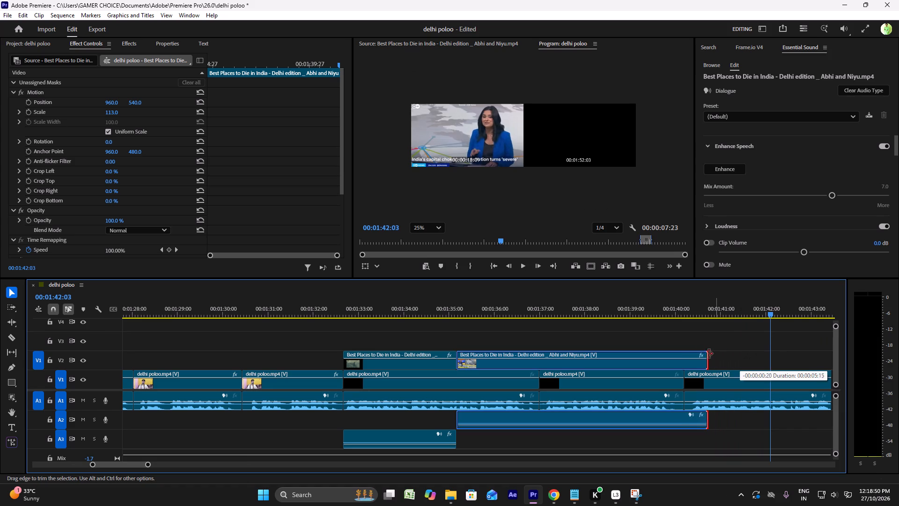
pyautogui.moveTo(708, 354); pyautogui.dragTo(689, 354)
pyautogui.click(614, 312)
pyautogui.press('space')
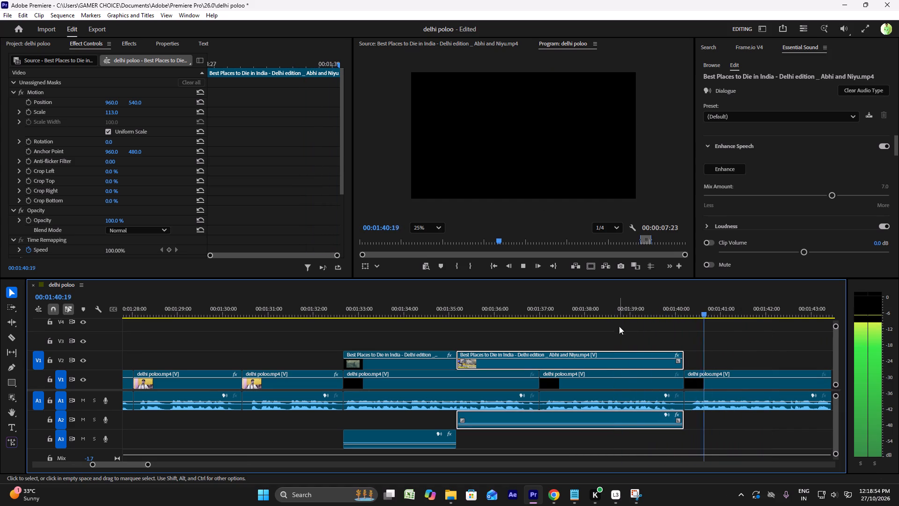
# Split the long black delhi poloo.mp4 clip at about 00:01:44:00 and at 00:01:43:21, on either side of the pause in speech.
pyautogui.scroll(-20, 640, 343)
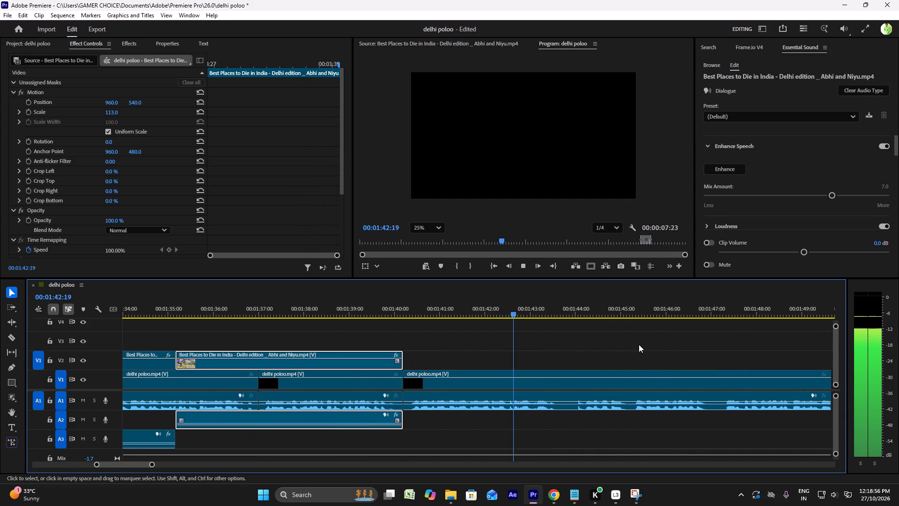
pyautogui.press('space')
pyautogui.press('x')
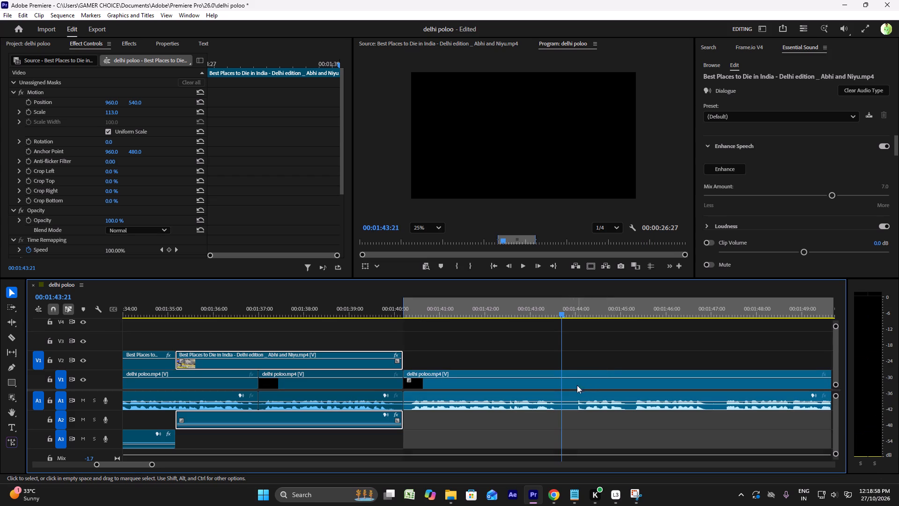
pyautogui.press('c')
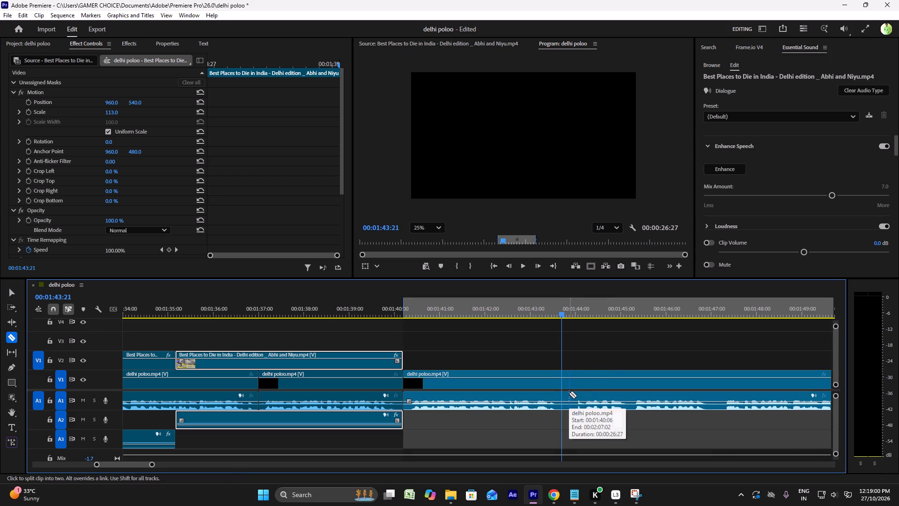
pyautogui.click(575, 398)
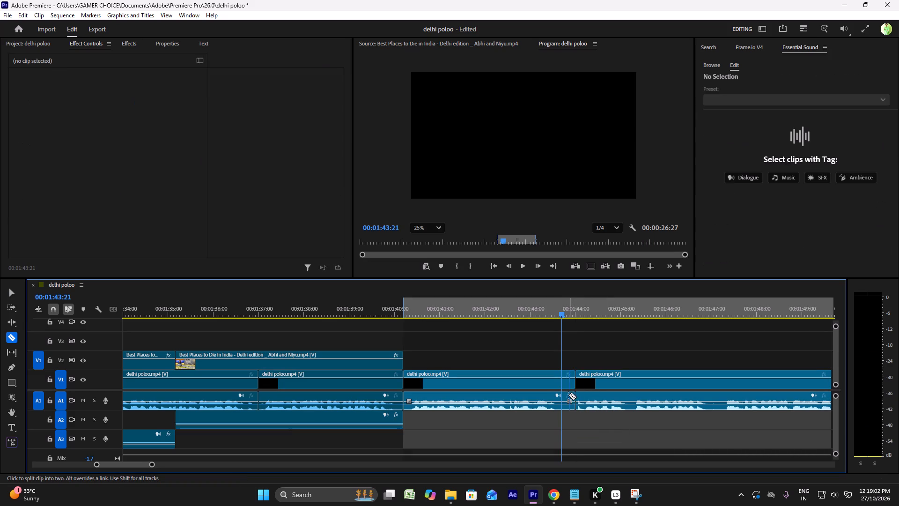
pyautogui.click(562, 394)
pyautogui.press('c')
pyautogui.press('v')
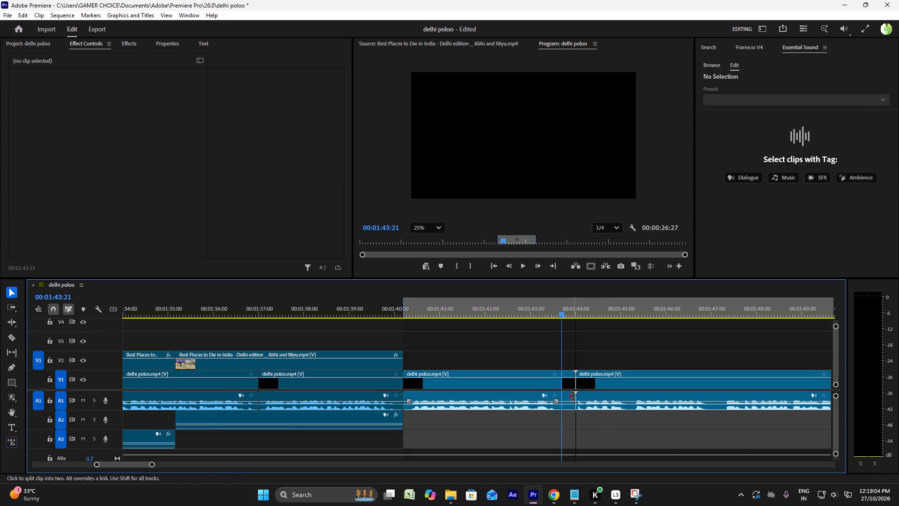
# Delete the short piece between the two cuts at 00:01:43:21 and close the gap it leaves.
pyautogui.click(570, 401)
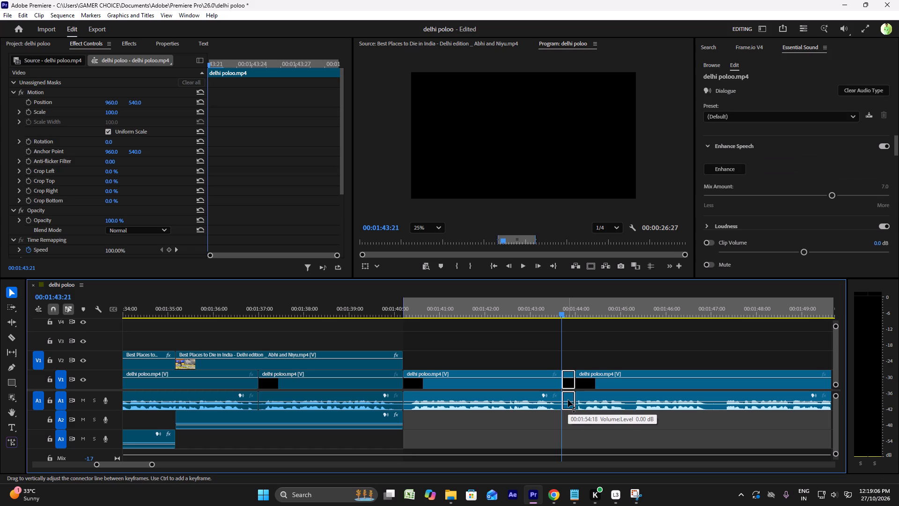
pyautogui.press('Delete')
pyautogui.scroll(1, 575, 402)
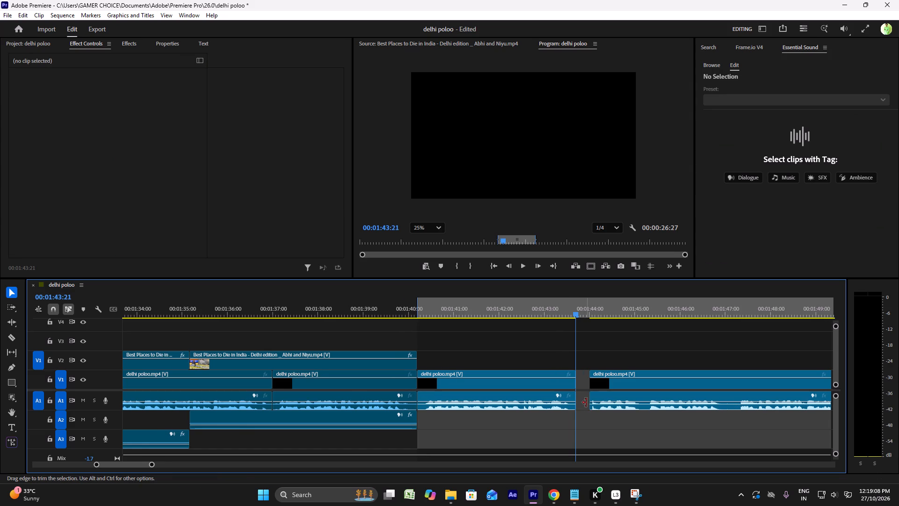
pyautogui.click(586, 402)
pyautogui.click(582, 398)
pyautogui.press('Delete')
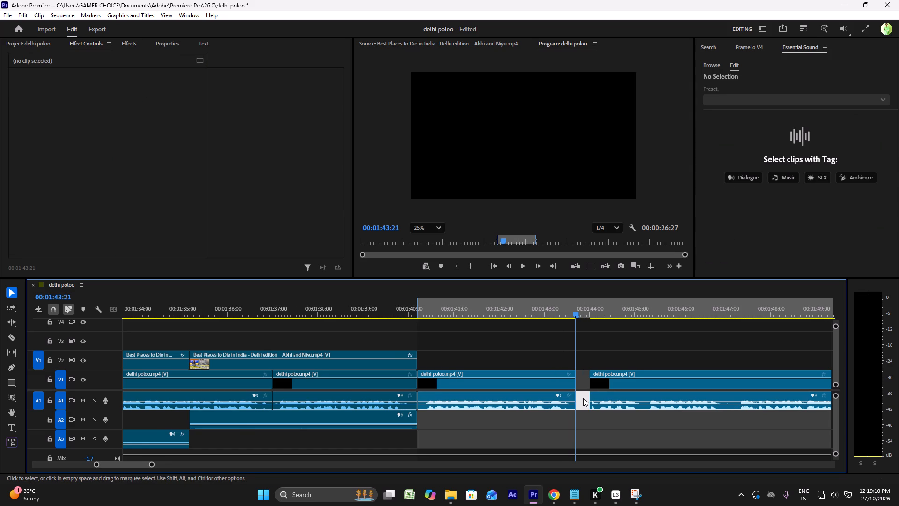
# Move the marked in-to-out range to the end of the sequence.
pyautogui.click(513, 239)
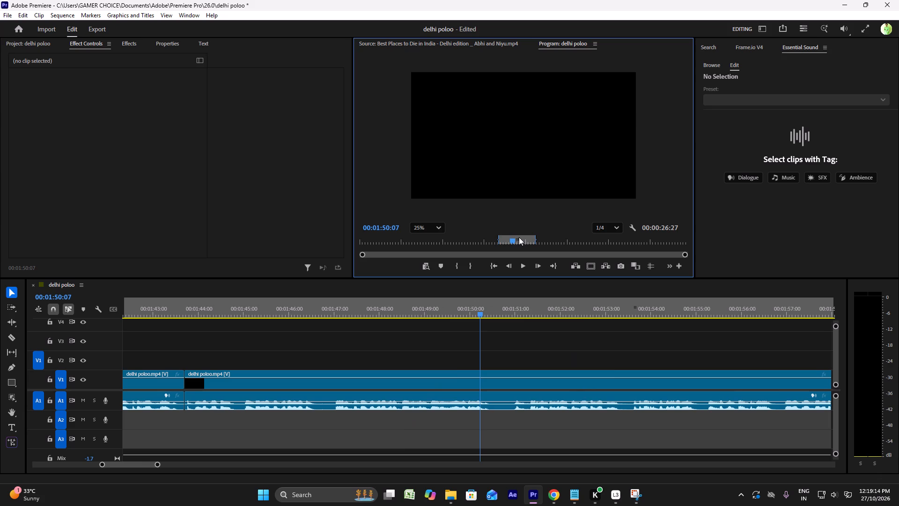
pyautogui.moveTo(519, 241); pyautogui.dragTo(693, 255)
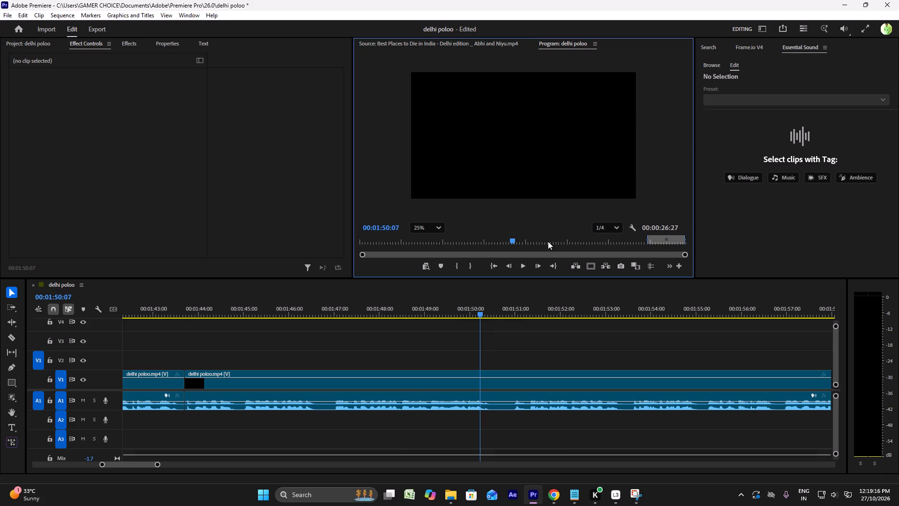
# Trim a few frames off both clips at the talking-head cut near 00:01:30 and close the gap at 00:01:30:08.
pyautogui.click(485, 237)
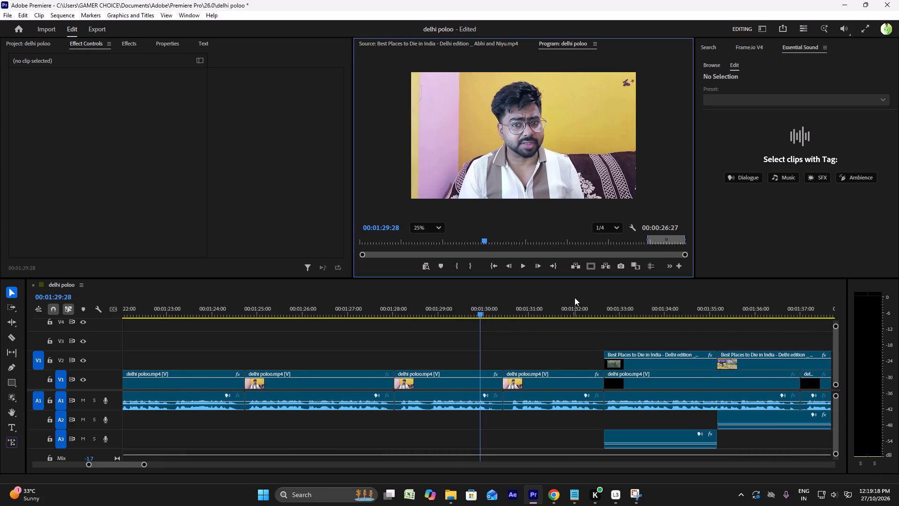
pyautogui.press('space')
pyautogui.press('space')
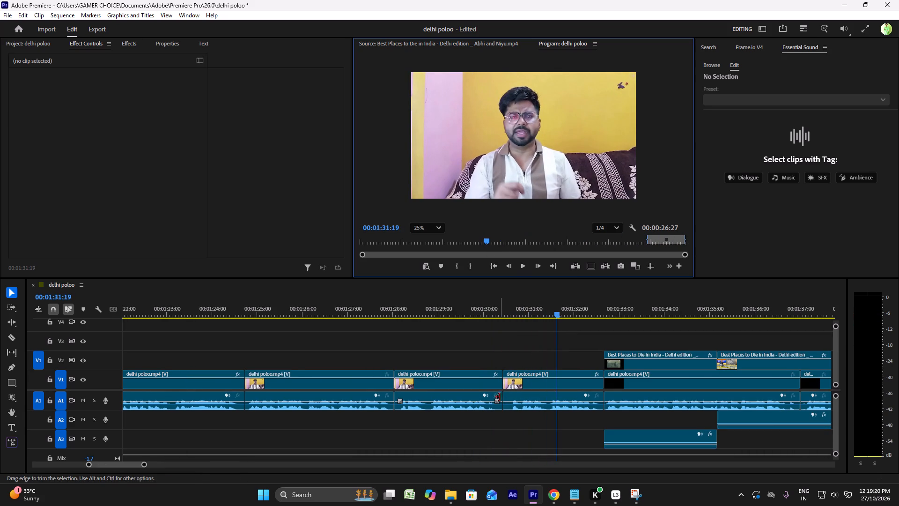
pyautogui.moveTo(505, 394); pyautogui.dragTo(514, 390)
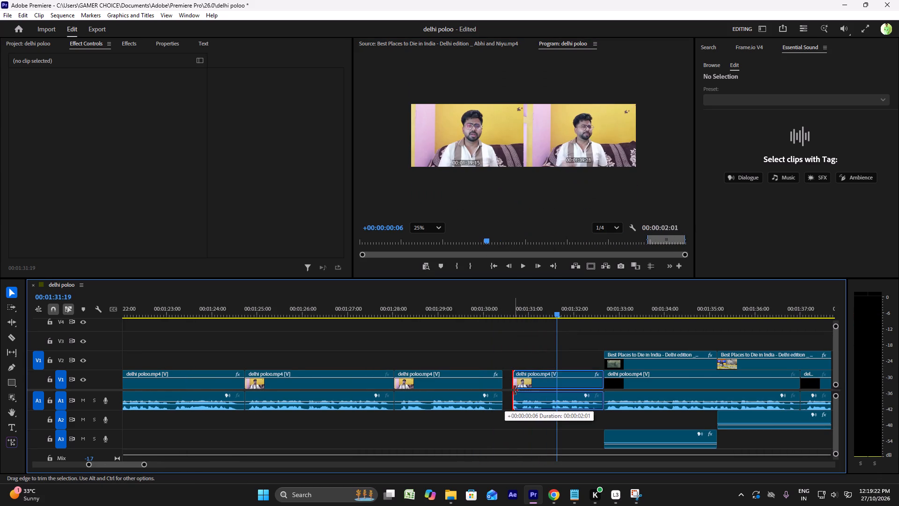
pyautogui.moveTo(514, 390); pyautogui.dragTo(509, 386)
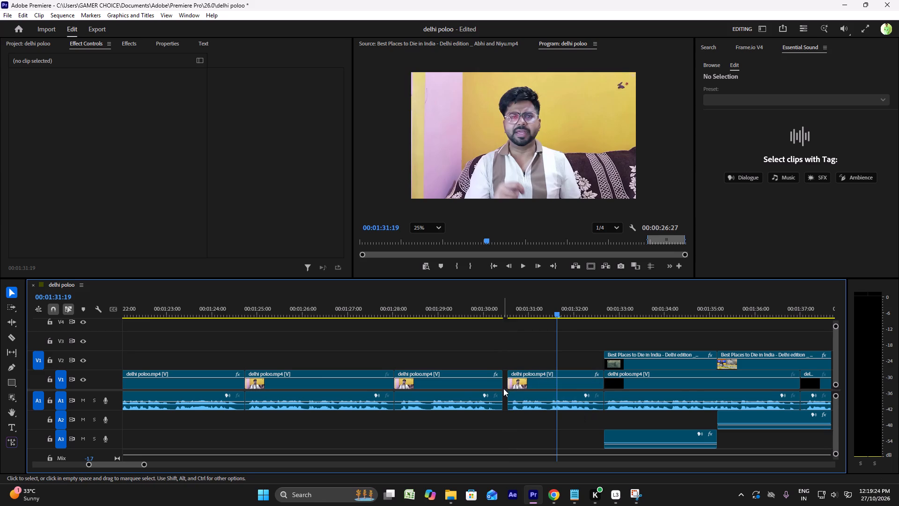
pyautogui.moveTo(502, 392); pyautogui.dragTo(494, 390)
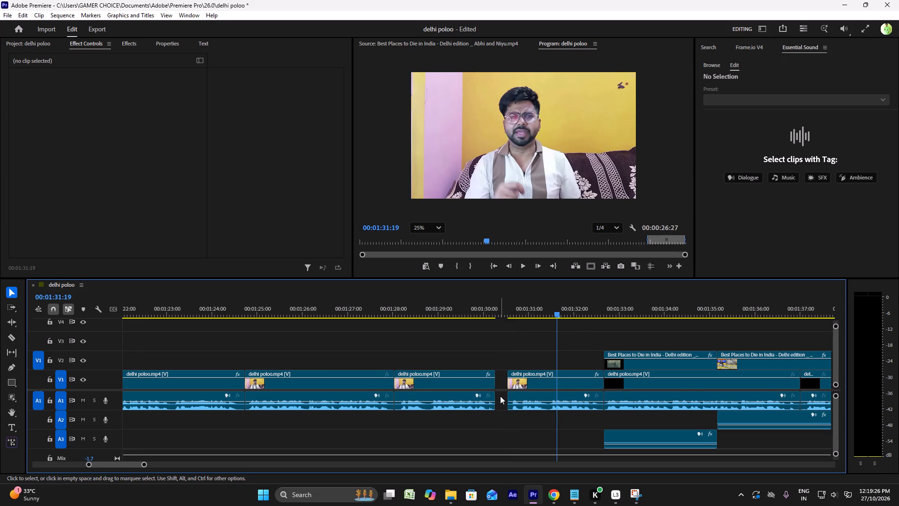
pyautogui.click(500, 396)
pyautogui.press('Delete')
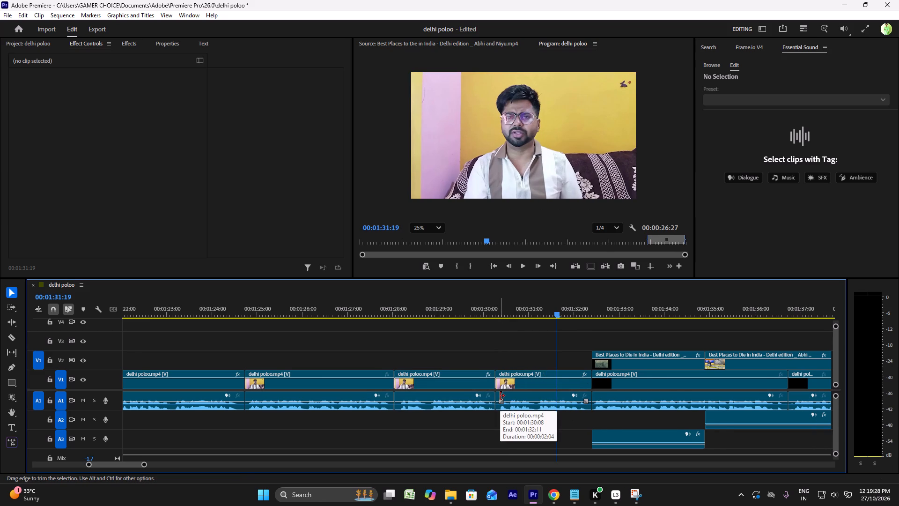
# Play back the sequence from 00:01:39:11 through the uncovered black section to about 00:02:00.
pyautogui.scroll(-15, 462, 403)
pyautogui.scroll(-8, 416, 402)
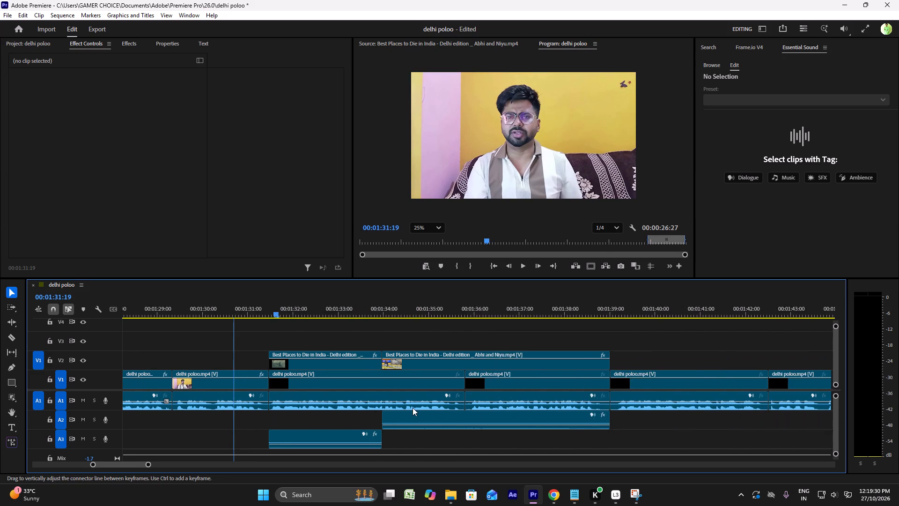
pyautogui.scroll(-9, 413, 408)
pyautogui.click(458, 309)
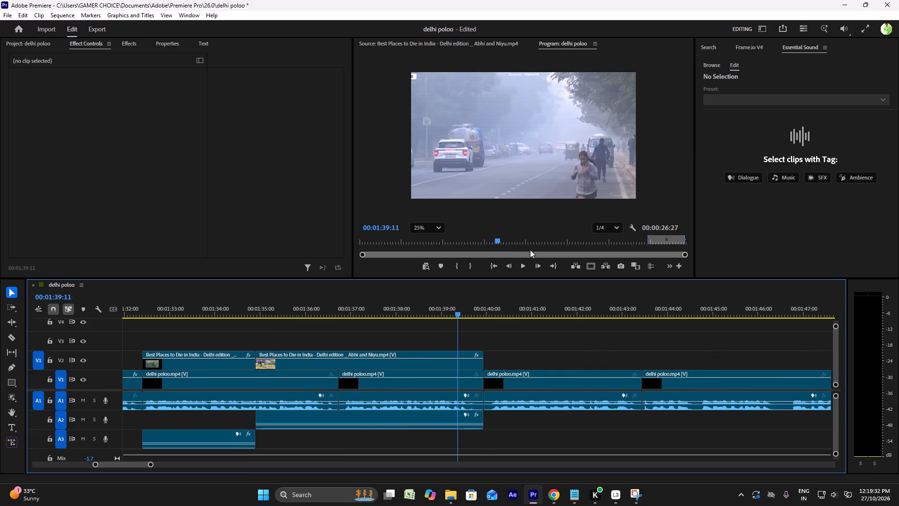
pyautogui.click(526, 268)
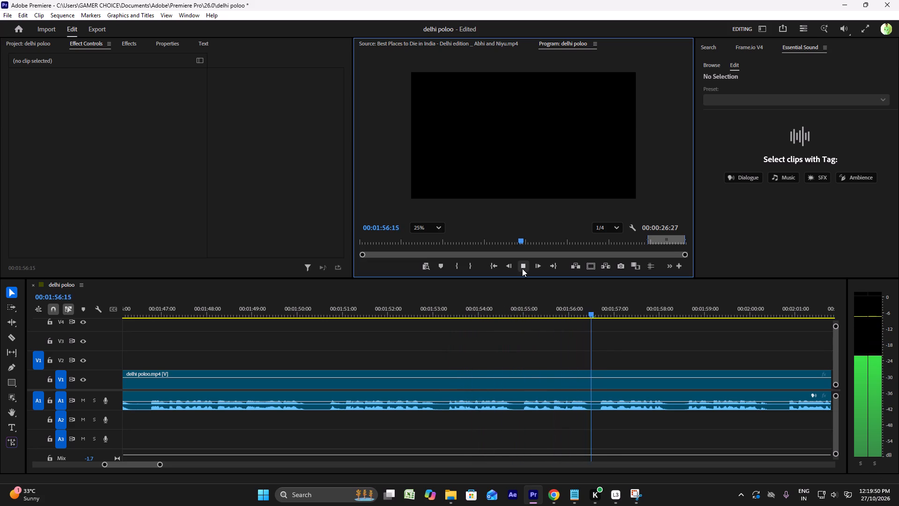
pyautogui.scroll(4, 516, 381)
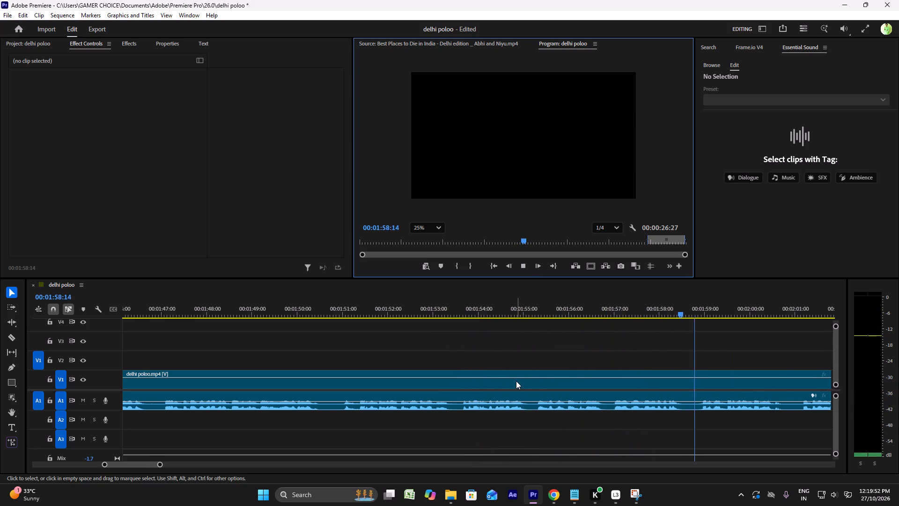
pyautogui.scroll(9, 516, 381)
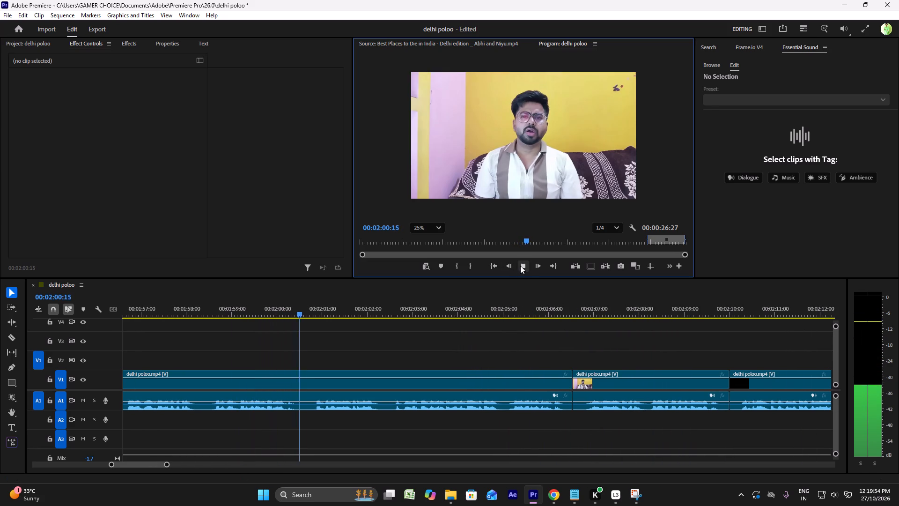
# Extend the last Best Places to Die in India clip on V2, with its audio, to about 00:01:41 and play back the section.
pyautogui.click(520, 266)
pyautogui.scroll(19, 444, 353)
pyautogui.scroll(9, 438, 356)
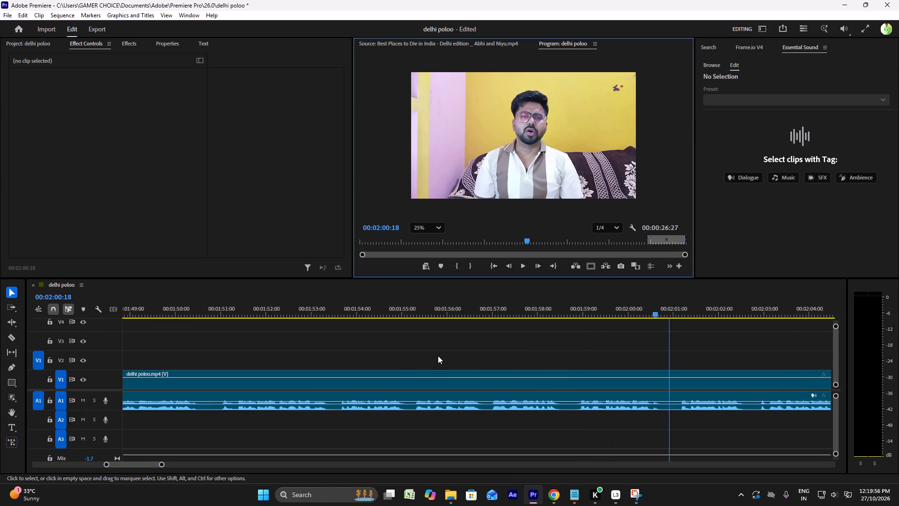
pyautogui.scroll(10, 438, 356)
pyautogui.scroll(20, 438, 354)
pyautogui.scroll(10, 438, 354)
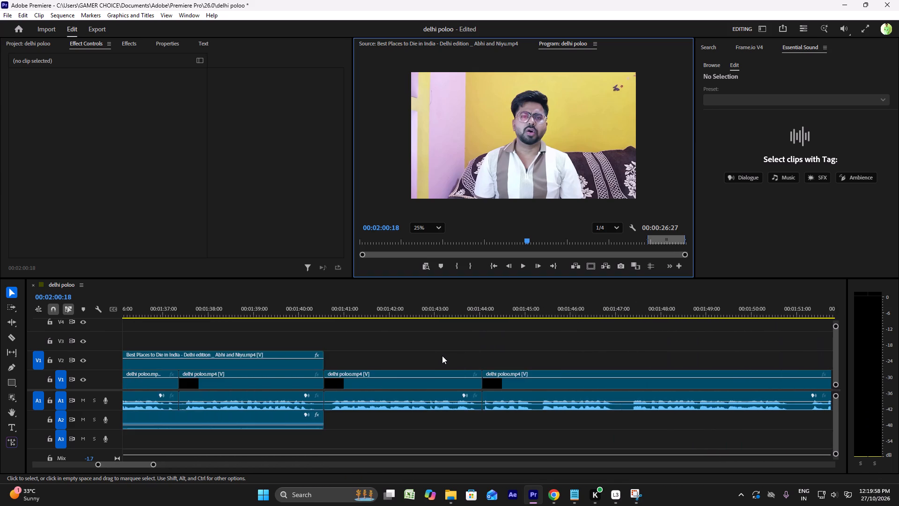
pyautogui.scroll(7, 442, 356)
pyautogui.click(418, 313)
pyautogui.press('space')
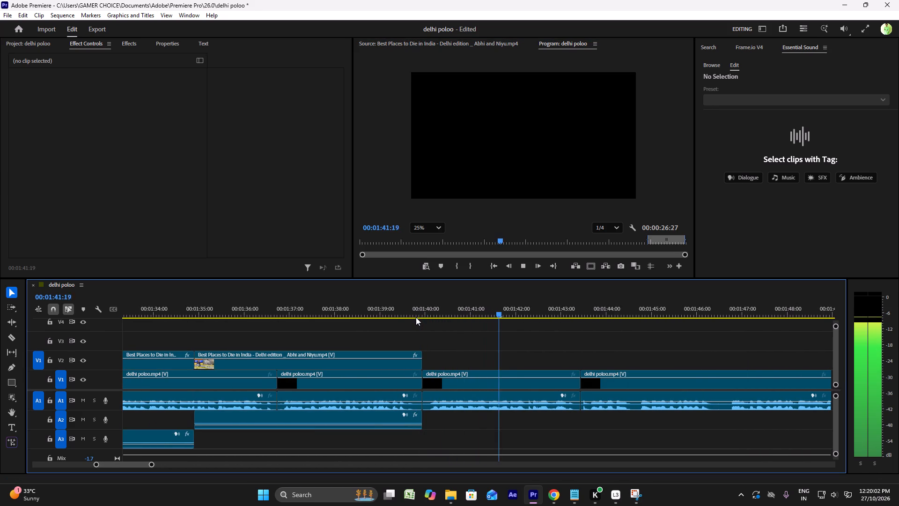
pyautogui.press('space')
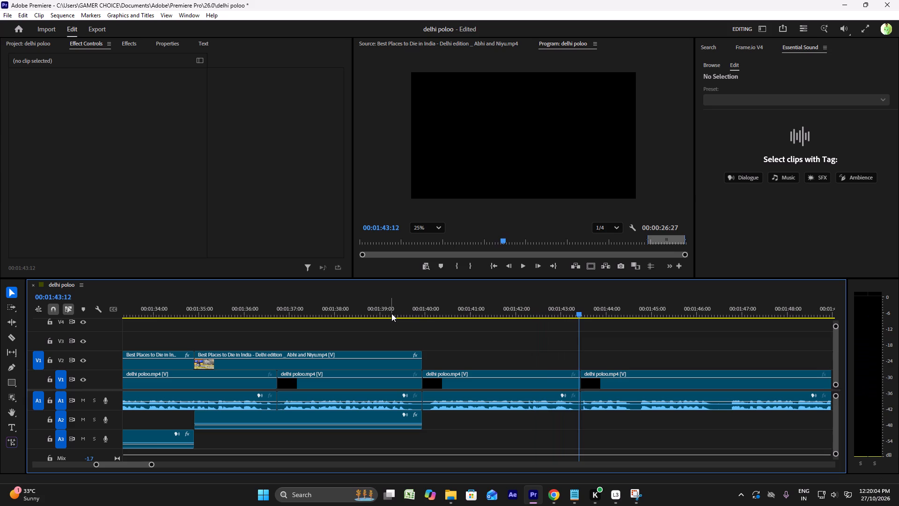
pyautogui.click(391, 313)
pyautogui.press('space')
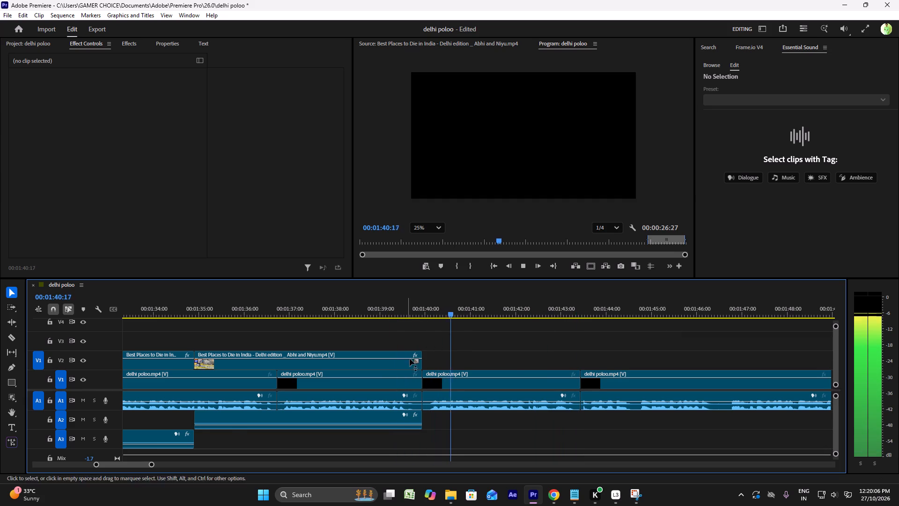
pyautogui.press('space')
pyautogui.moveTo(427, 359); pyautogui.dragTo(479, 351)
pyautogui.click(413, 309)
pyautogui.press('space')
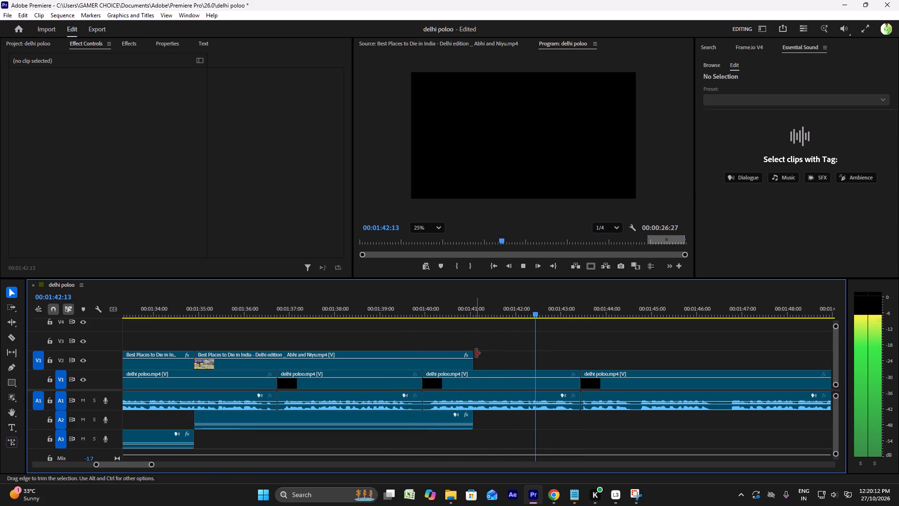
pyautogui.press('space')
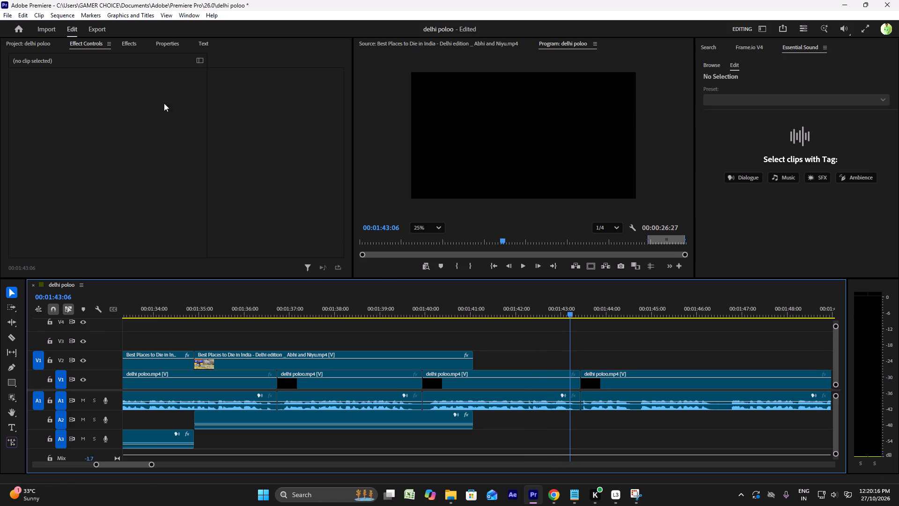
# Look for footage to import in the download folder on Local Disk (D:) and in the Downloads and Videos folders.
pyautogui.click(37, 45)
pyautogui.scroll(-4, 203, 121)
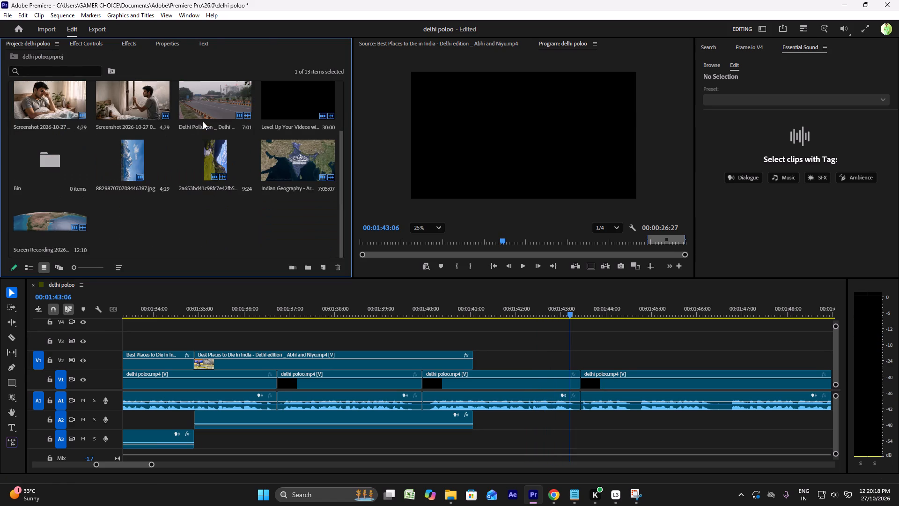
pyautogui.doubleClick(211, 213)
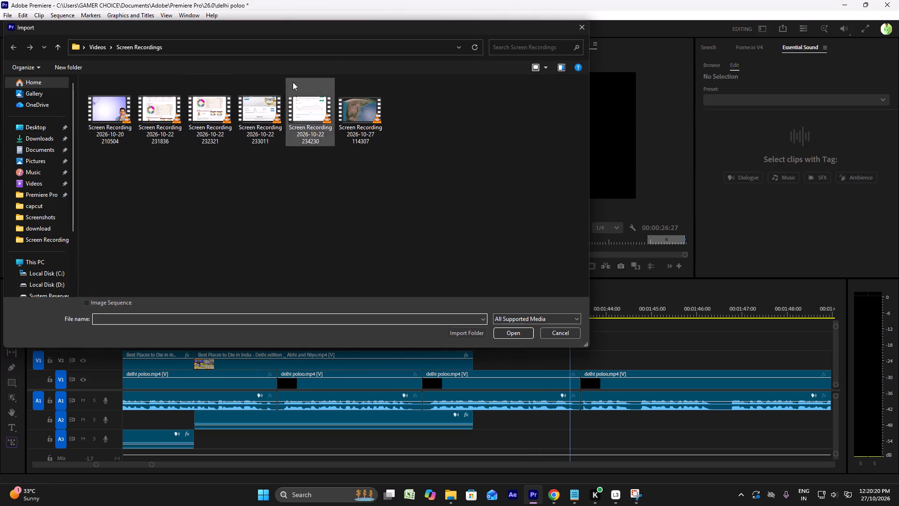
pyautogui.click(37, 226)
pyautogui.scroll(-6, 262, 134)
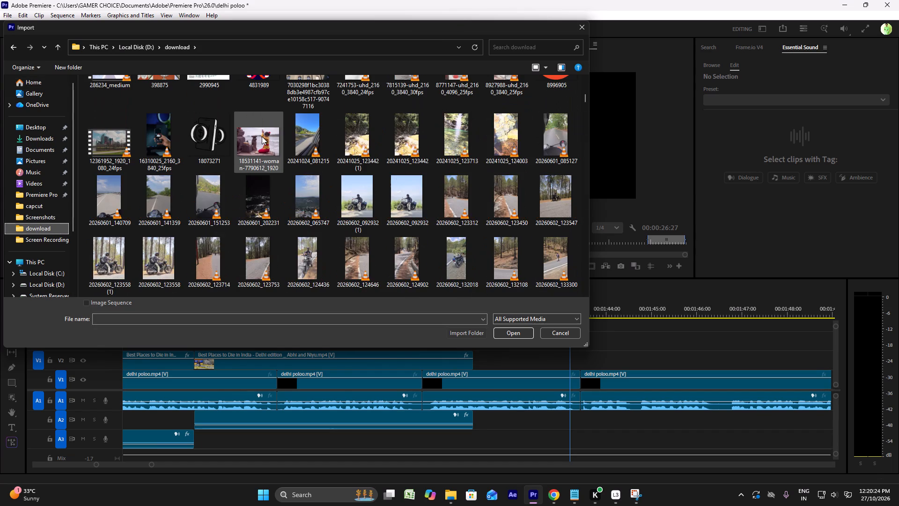
pyautogui.scroll(-6, 261, 137)
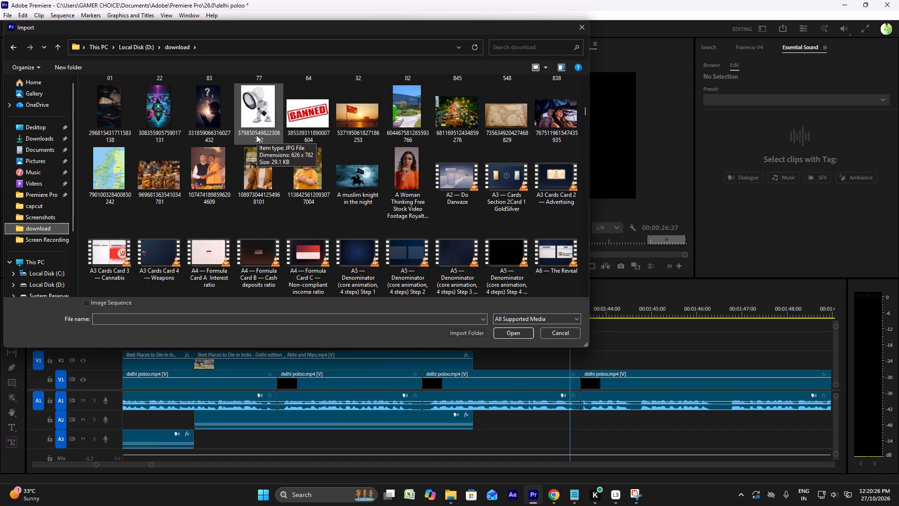
pyautogui.scroll(-14, 255, 137)
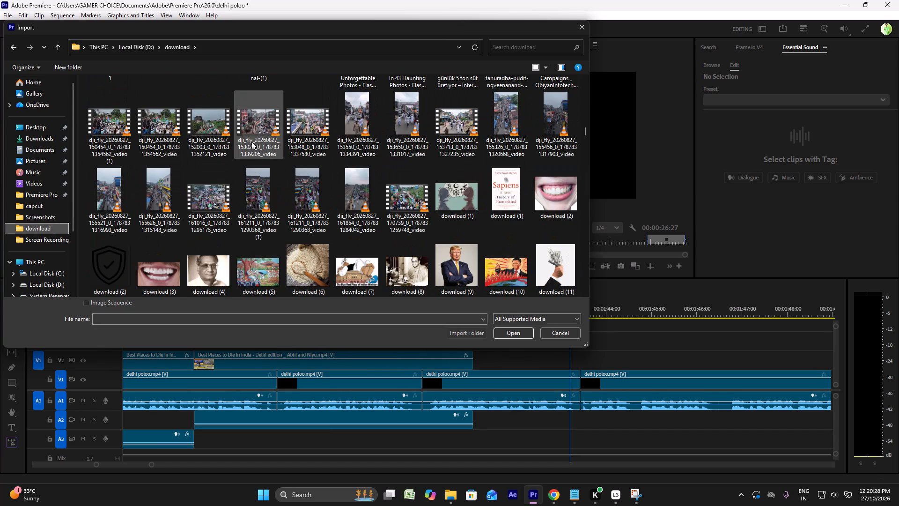
pyautogui.scroll(-15, 251, 143)
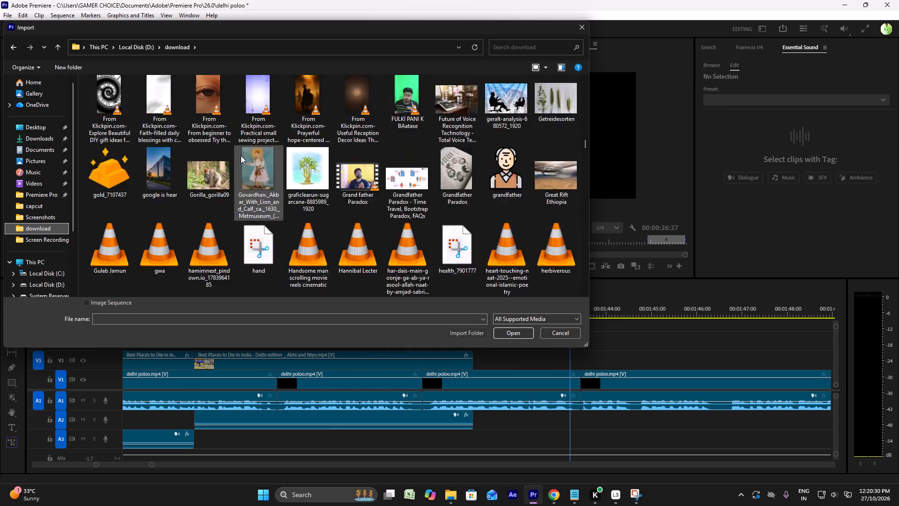
pyautogui.scroll(-11, 236, 158)
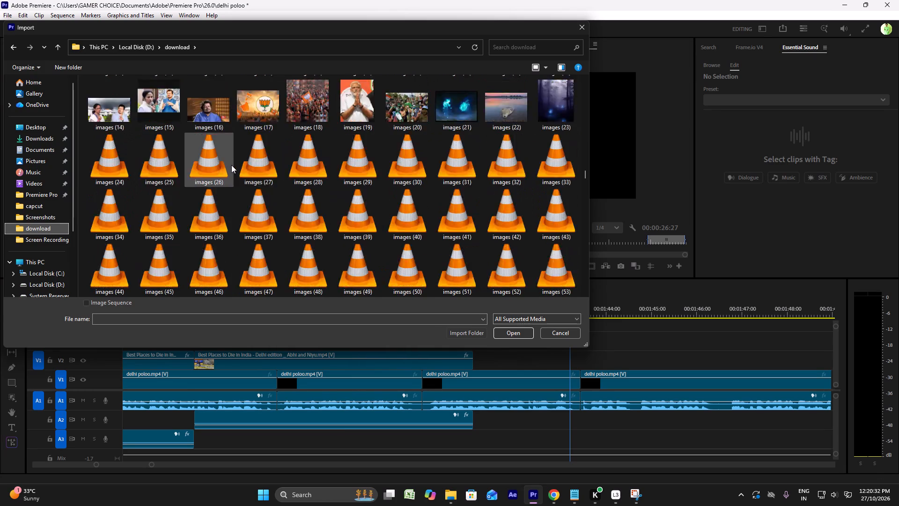
pyautogui.scroll(-9, 231, 165)
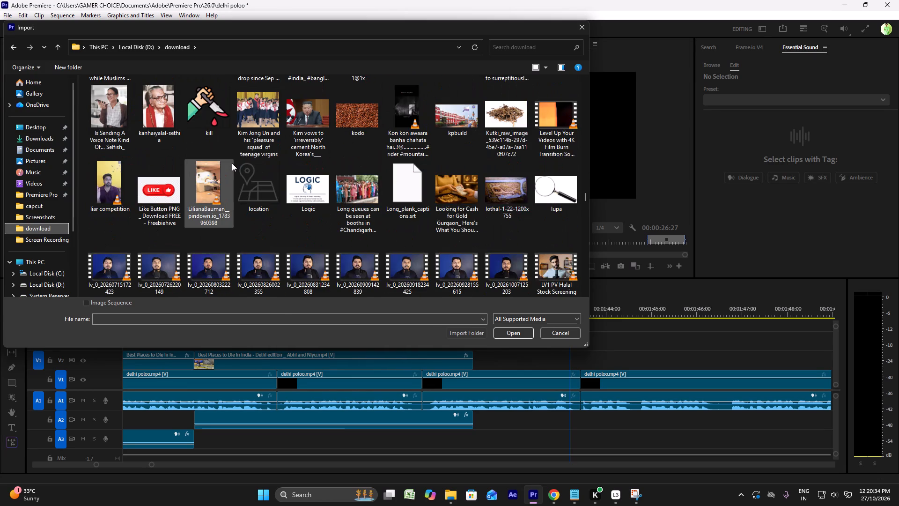
pyautogui.scroll(-10, 232, 163)
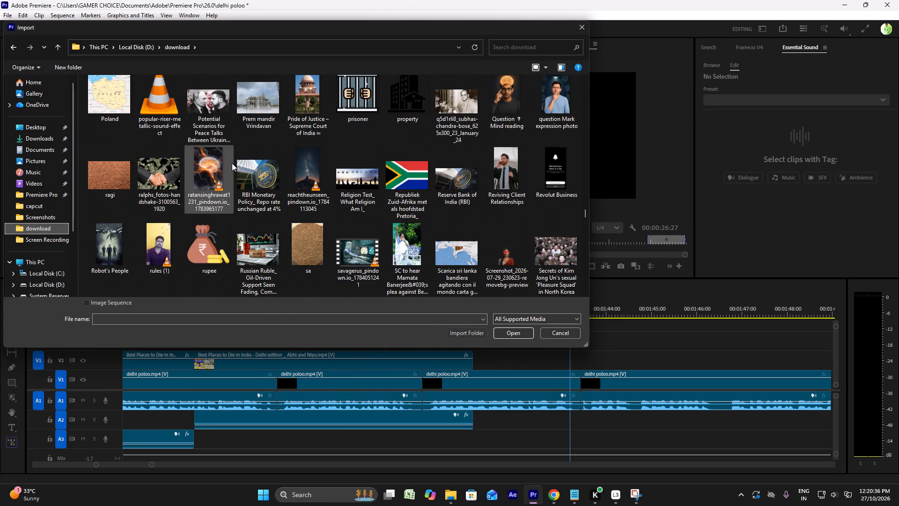
pyautogui.scroll(-11, 232, 163)
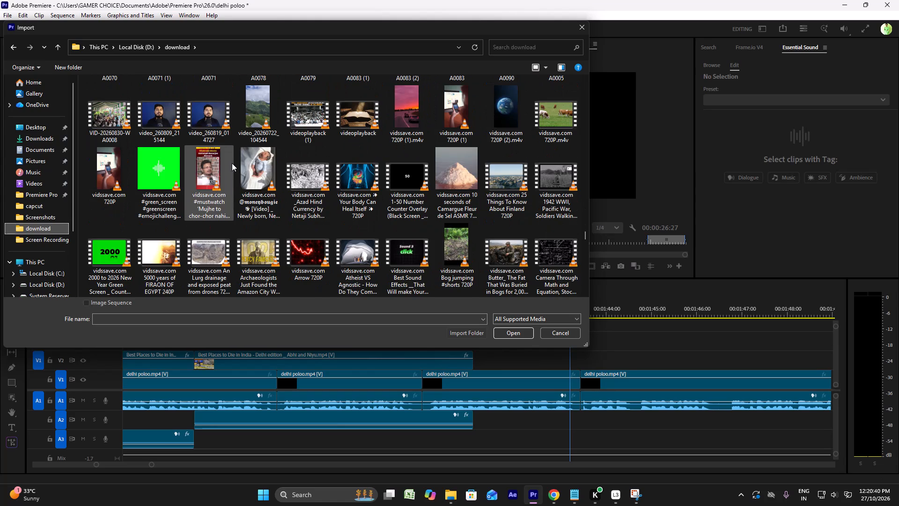
pyautogui.scroll(-5, 232, 163)
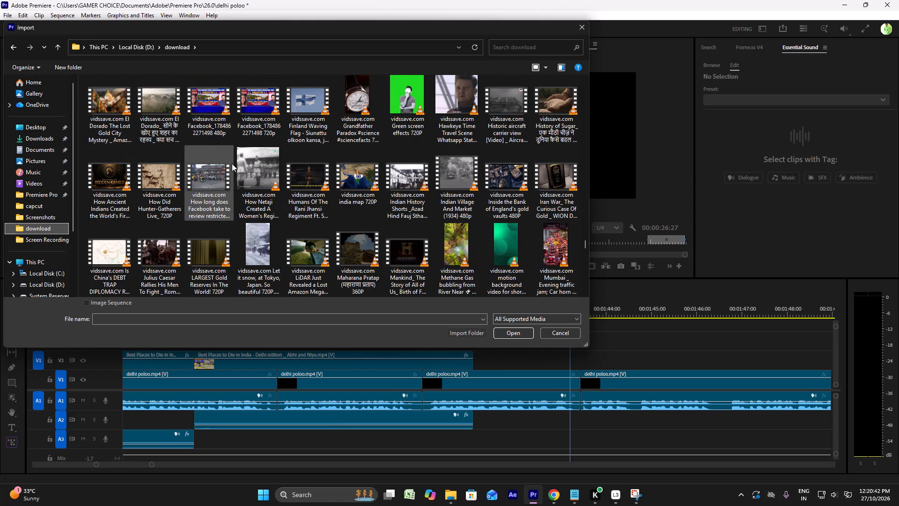
pyautogui.scroll(-5, 232, 166)
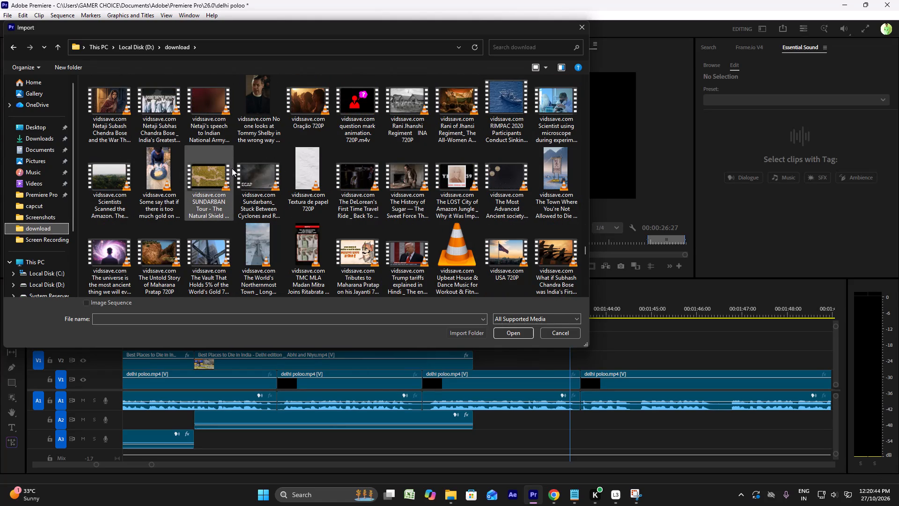
pyautogui.scroll(-6, 232, 169)
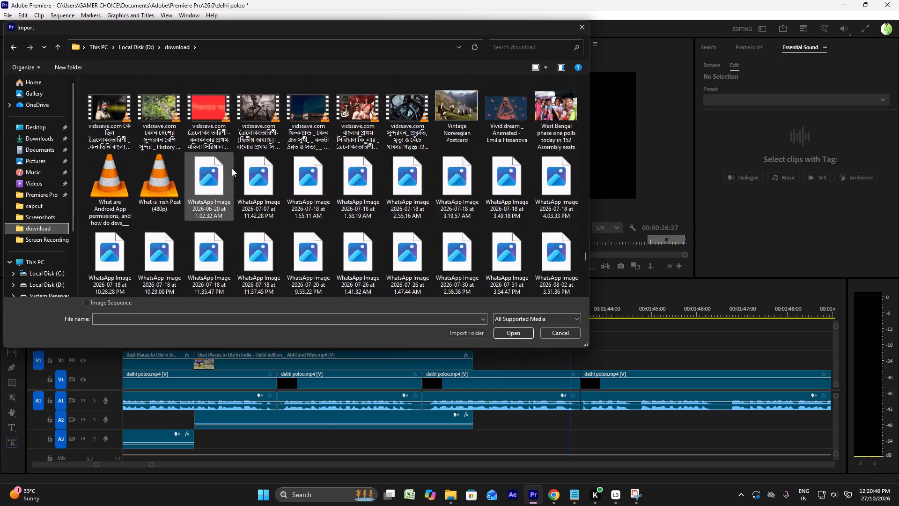
pyautogui.scroll(-8, 232, 168)
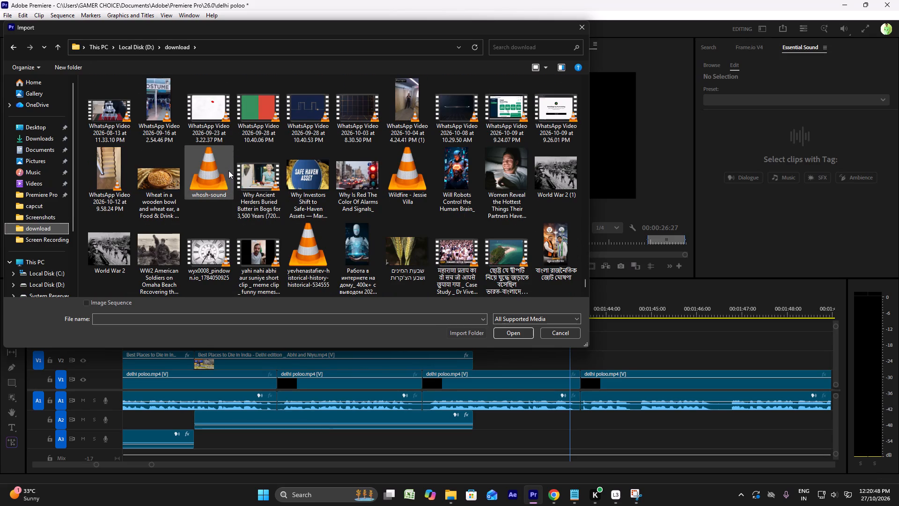
pyautogui.scroll(-6, 227, 173)
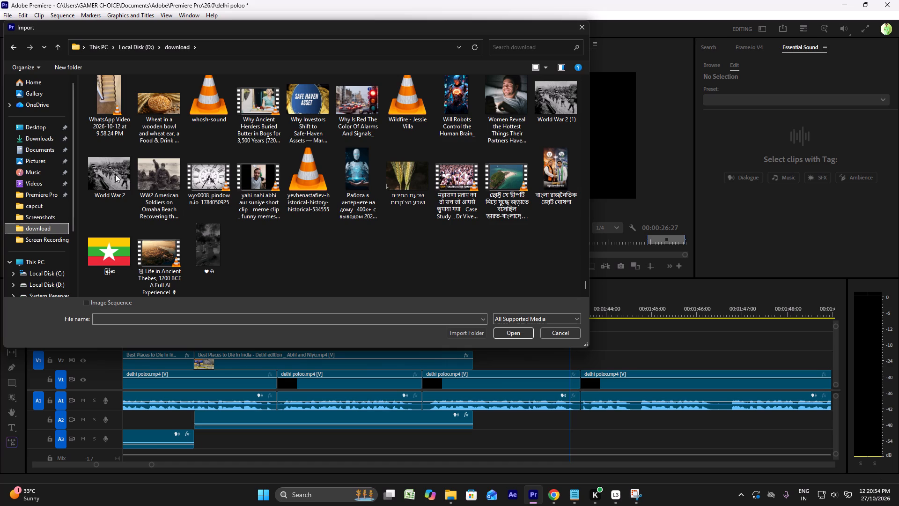
pyautogui.click(27, 143)
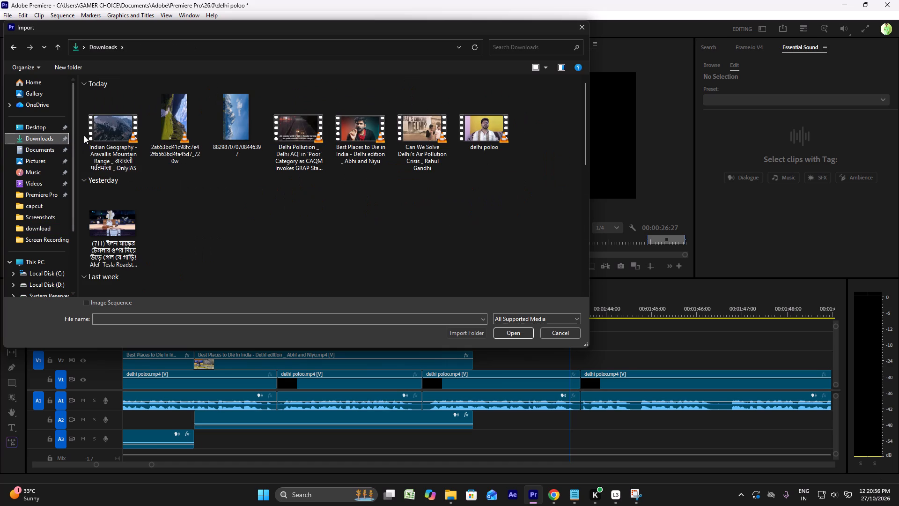
pyautogui.click(29, 183)
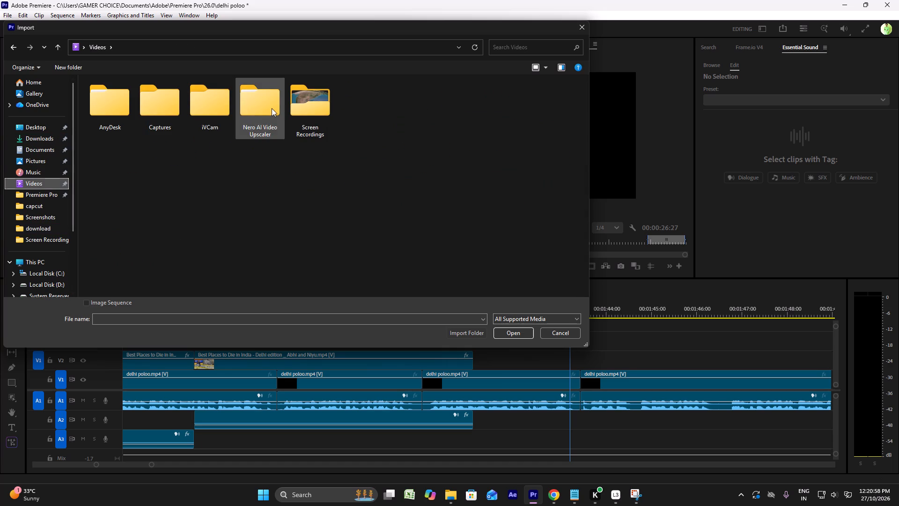
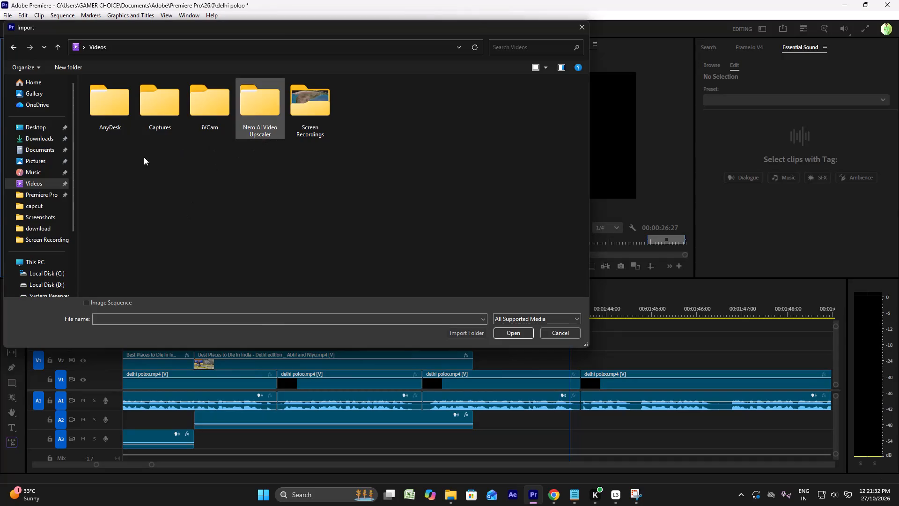
# Look through the capcut, Videos and download folders for footage and leave the import without choosing a file.
pyautogui.click(42, 203)
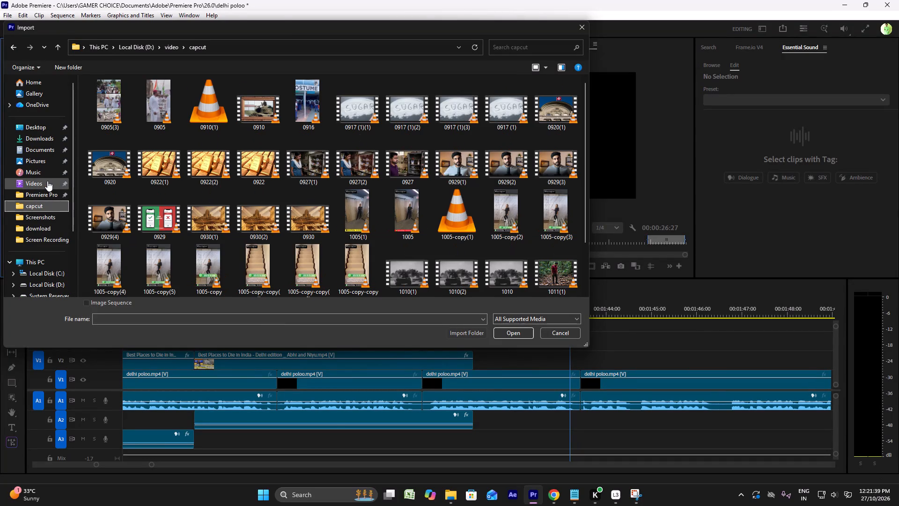
pyautogui.click(47, 181)
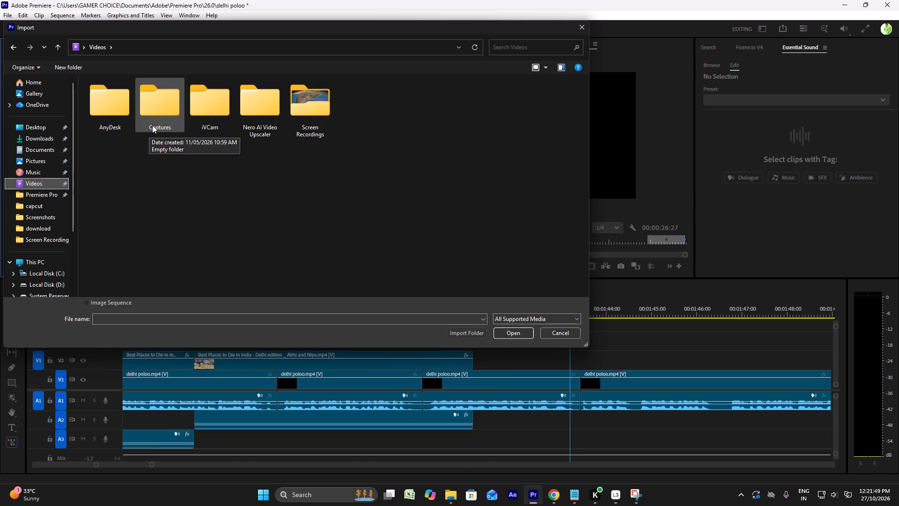
pyautogui.click(24, 229)
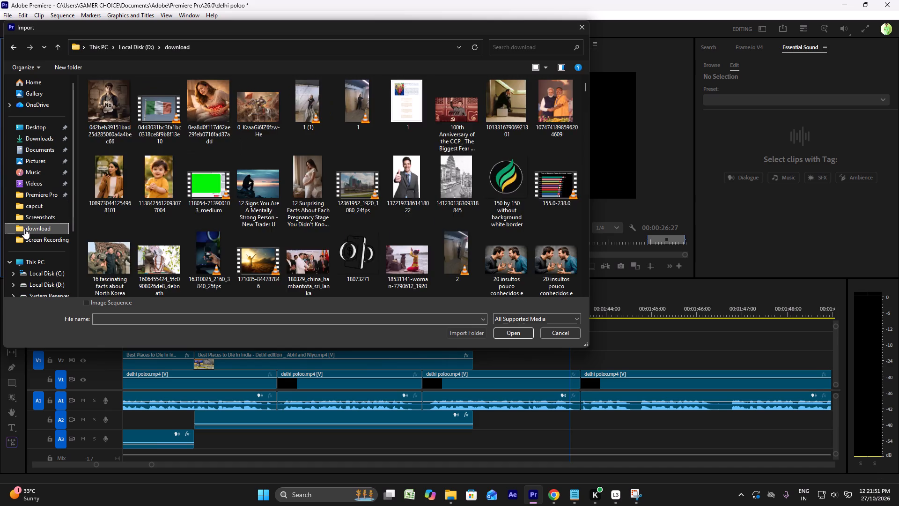
pyautogui.scroll(-6, 305, 139)
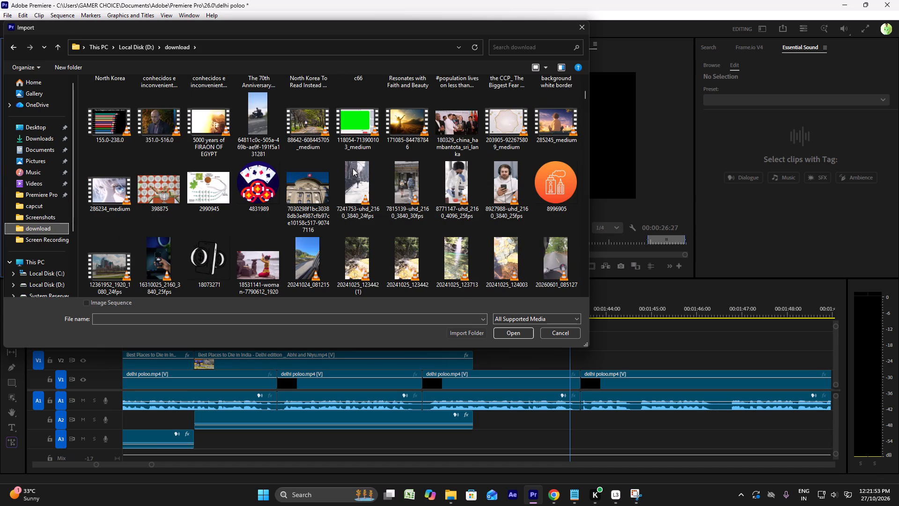
pyautogui.scroll(-5, 350, 168)
pyautogui.scroll(-5, 433, 279)
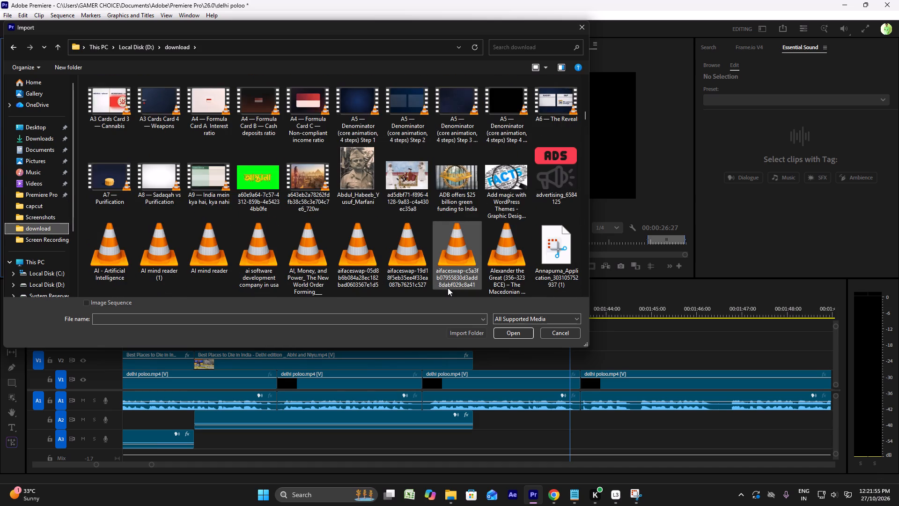
pyautogui.scroll(-5, 449, 289)
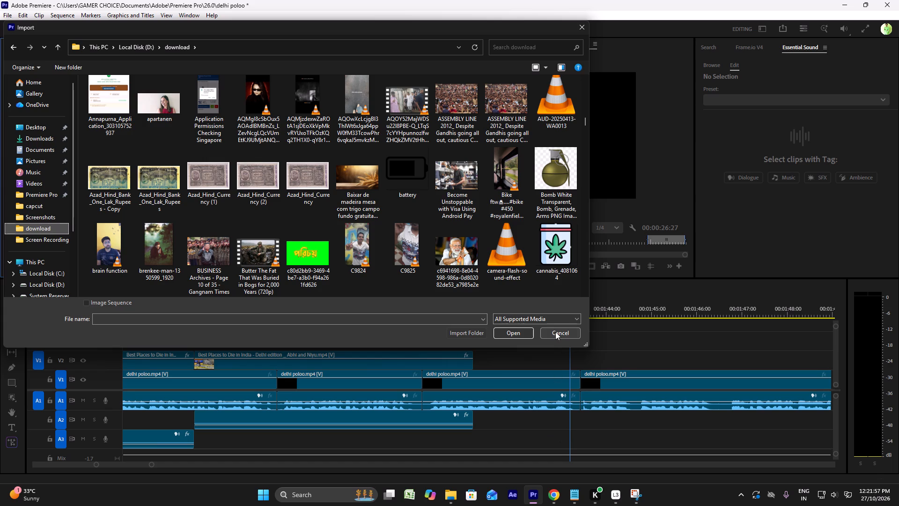
pyautogui.click(555, 332)
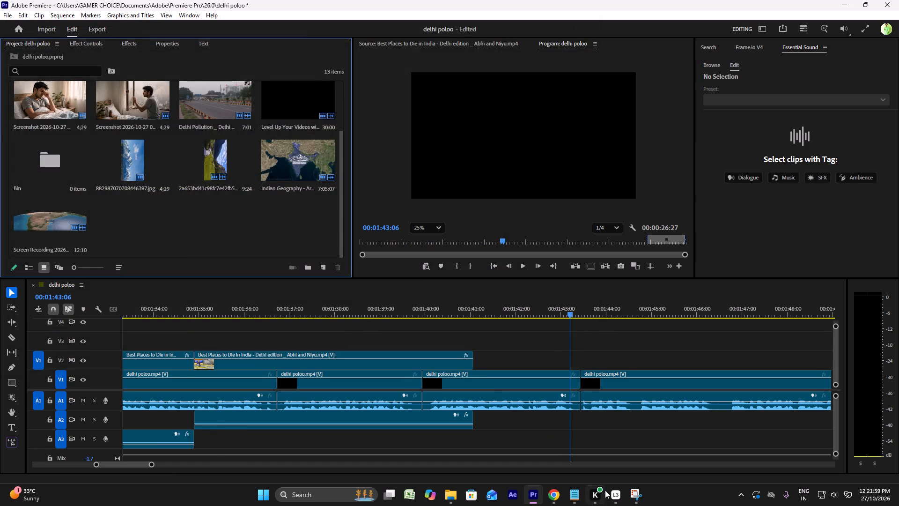
# Switch to Chrome, exit the full-screen Mumbai to Chennai map preview and pause its playback.
pyautogui.click(551, 495)
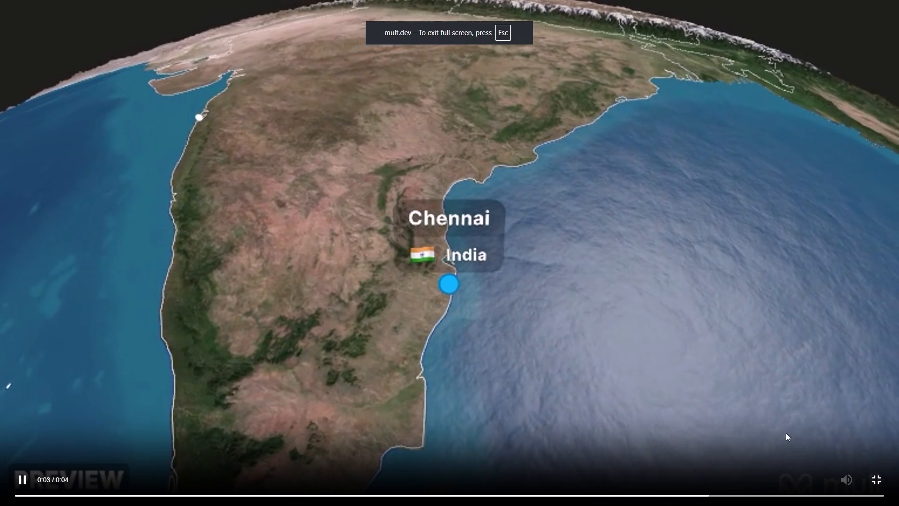
pyautogui.click(871, 480)
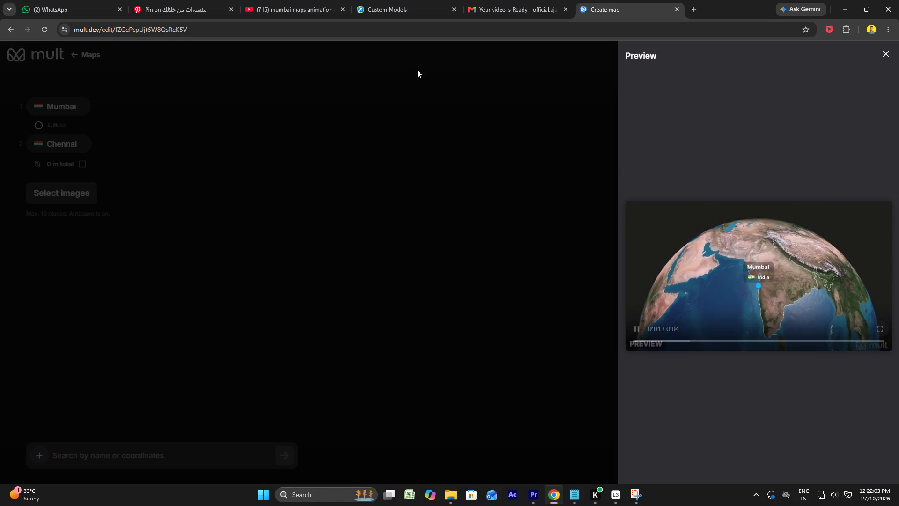
pyautogui.click(696, 145)
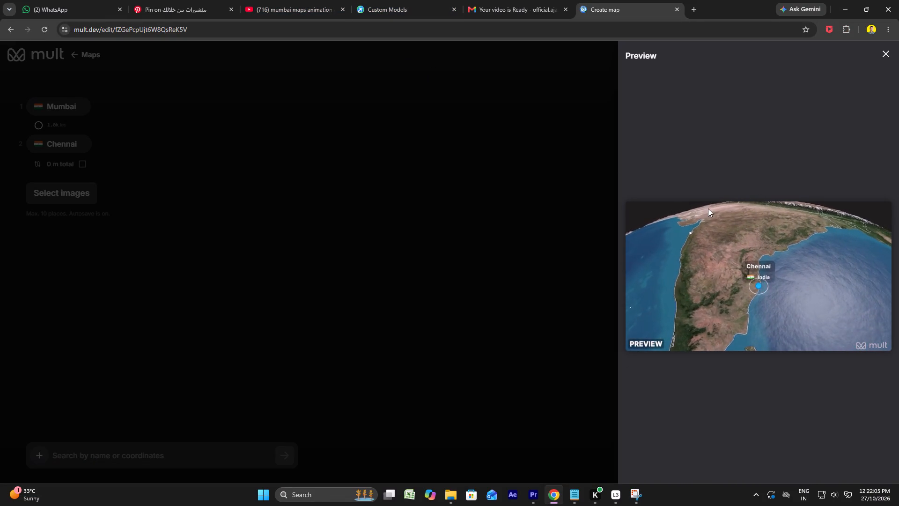
pyautogui.click(707, 208)
pyautogui.click(638, 330)
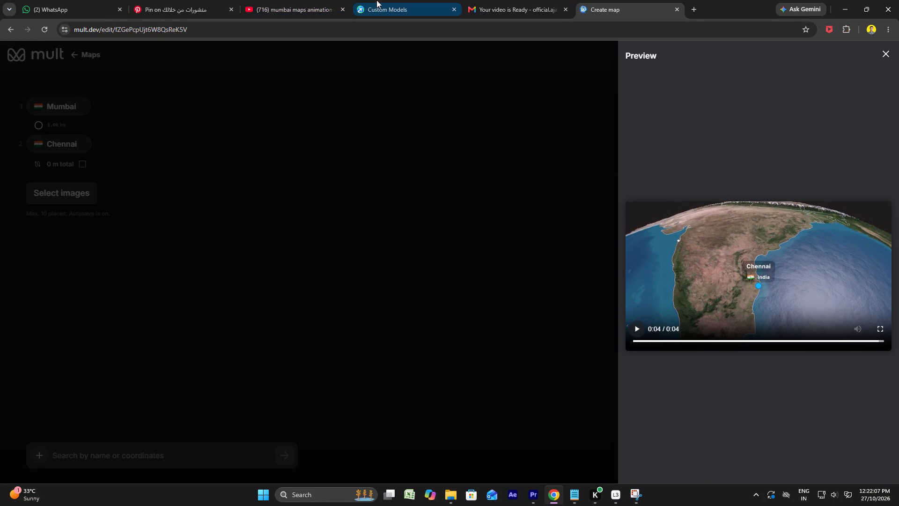
# Search Pinterest for "dellhe rain" and browse the resulting pins for usable B-roll.
pyautogui.click(280, 0)
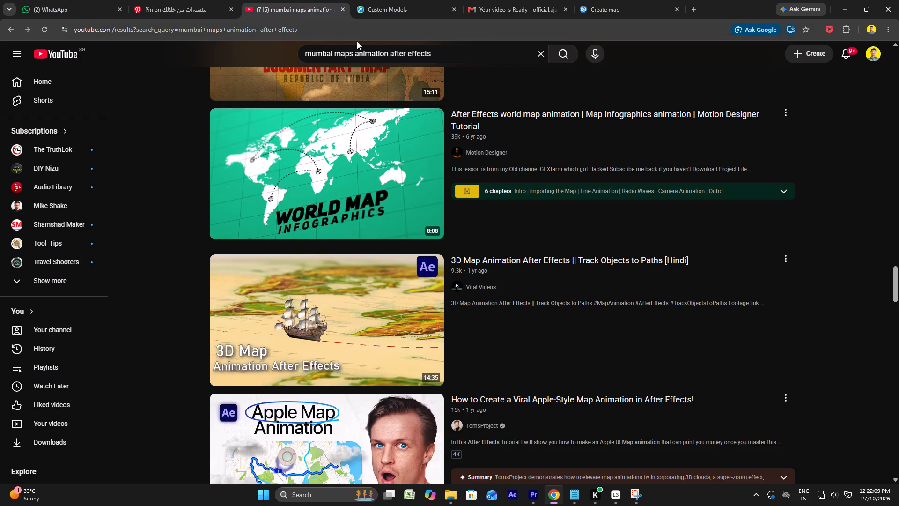
pyautogui.moveTo(434, 56); pyautogui.dragTo(293, 59)
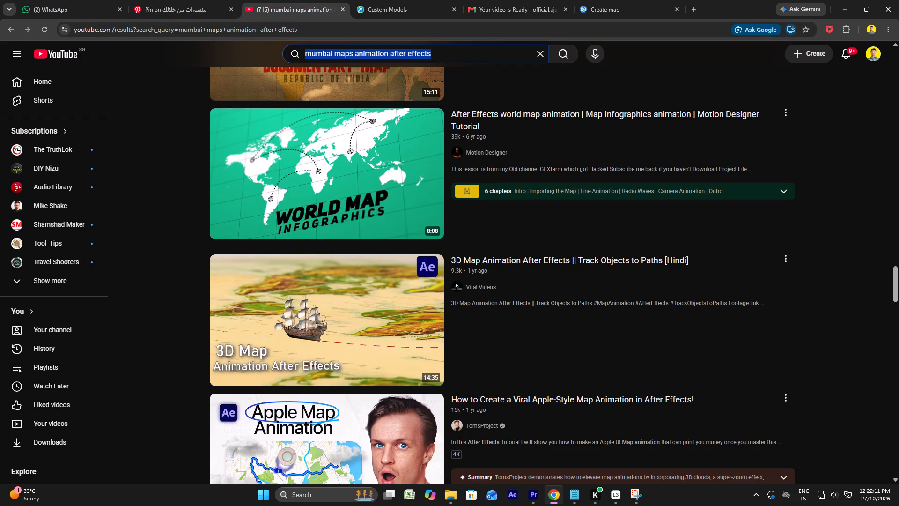
pyautogui.click(166, 0)
pyautogui.click(211, 57)
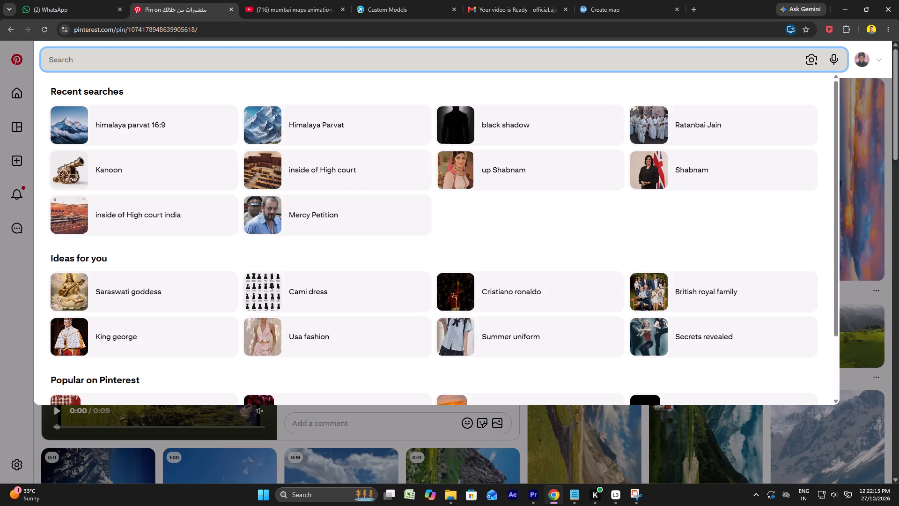
pyautogui.press('d')
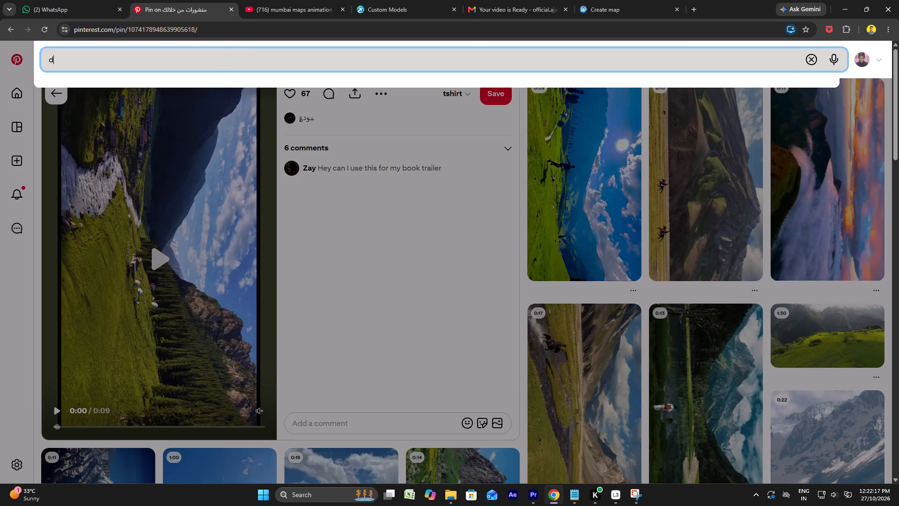
pyautogui.press('e')
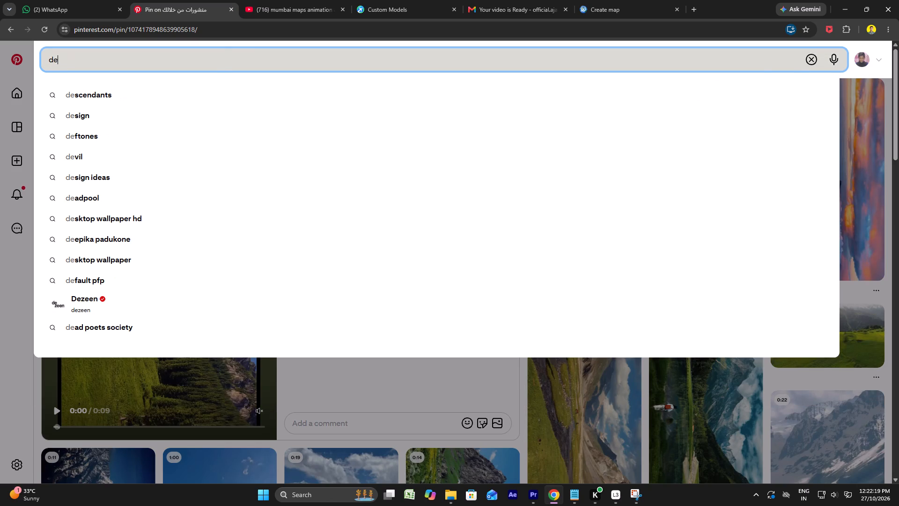
pyautogui.write(';;j')
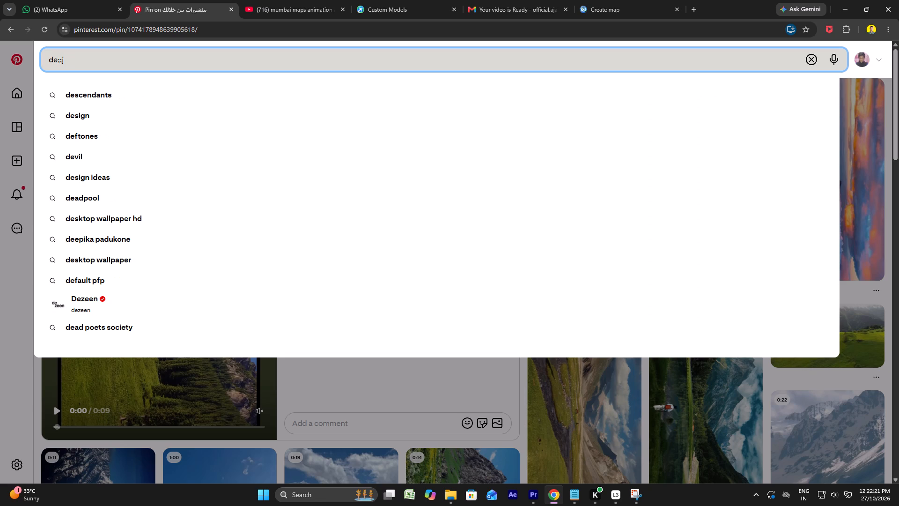
pyautogui.press('BackSpace')
pyautogui.press('BackSpace')
pyautogui.press('BackSpace')
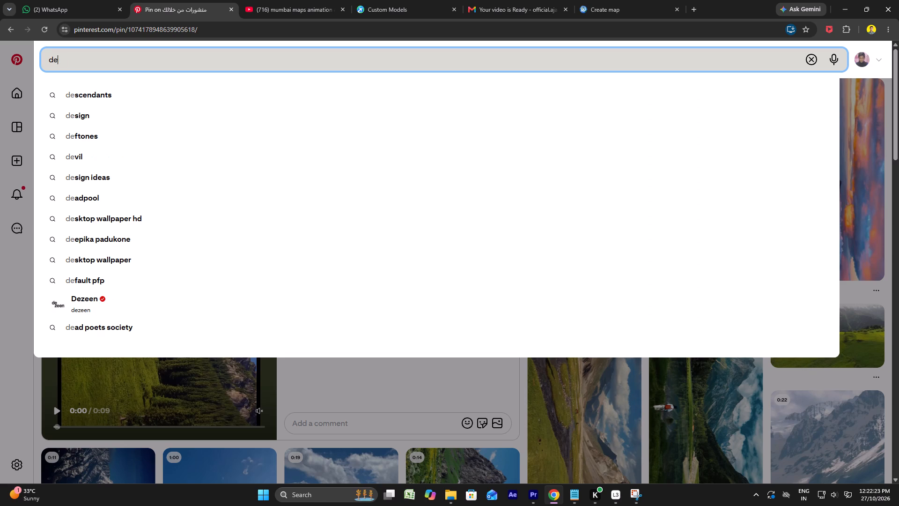
pyautogui.write('llhe')
pyautogui.press('space')
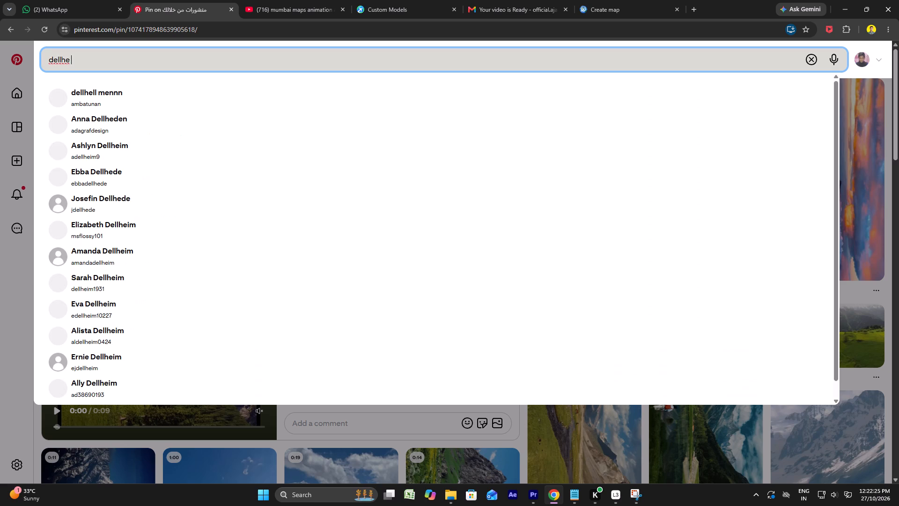
pyautogui.press('r')
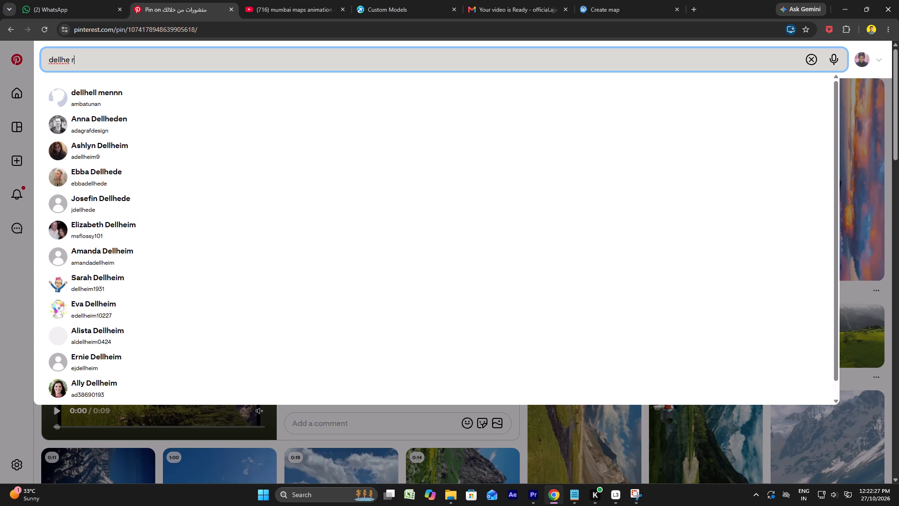
pyautogui.write('ain')
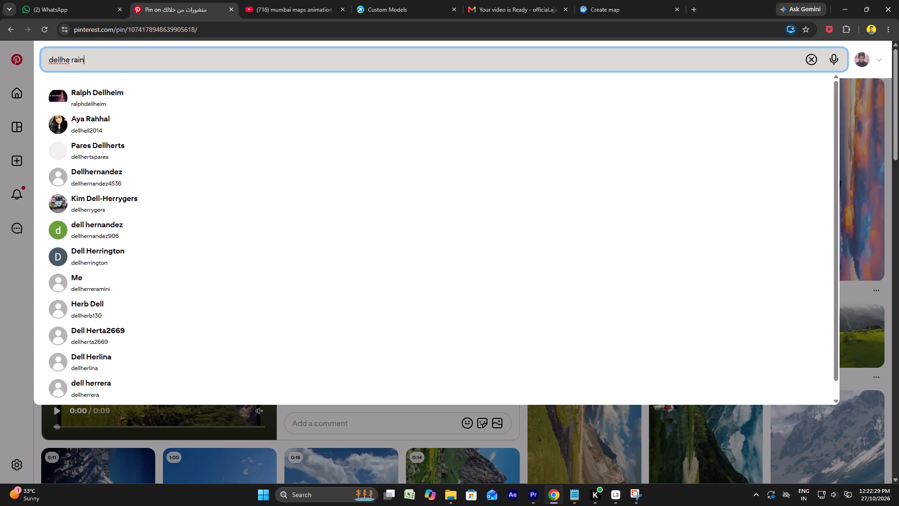
pyautogui.press('Return')
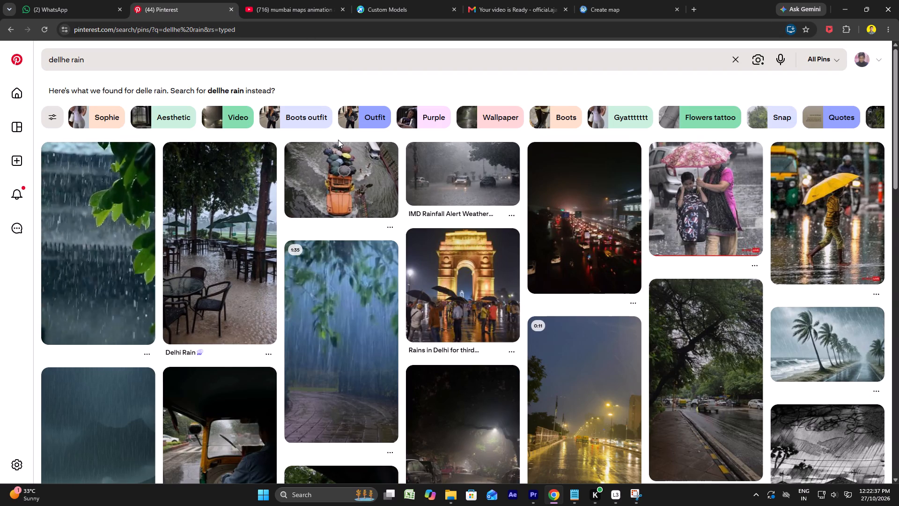
pyautogui.scroll(-10, 338, 140)
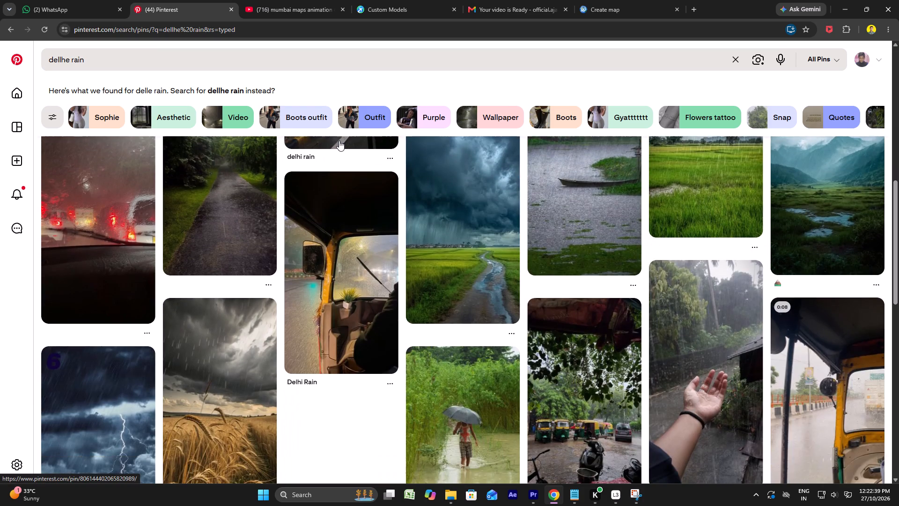
# Refine the Pinterest search to "dellhe rain 16.9" to find widescreen footage.
pyautogui.click(113, 52)
pyautogui.press('space')
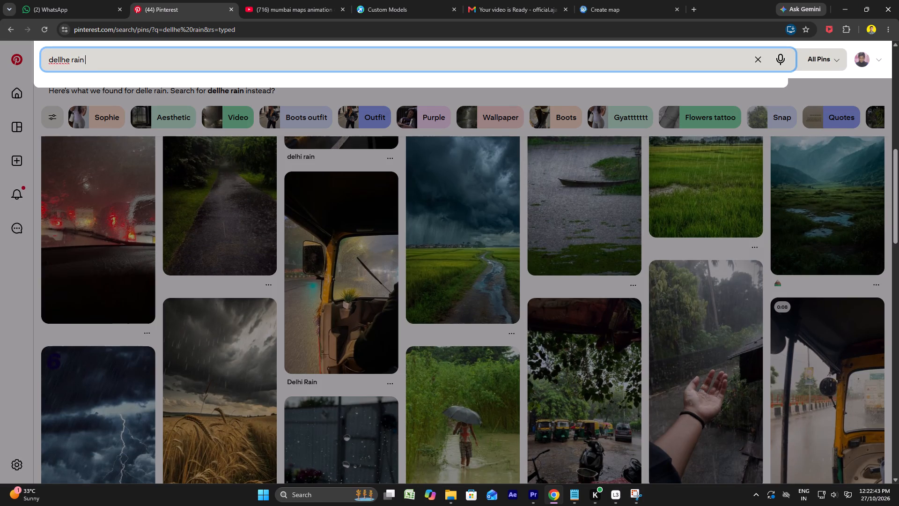
pyautogui.write('16.')
pyautogui.press('9')
pyautogui.press('Return')
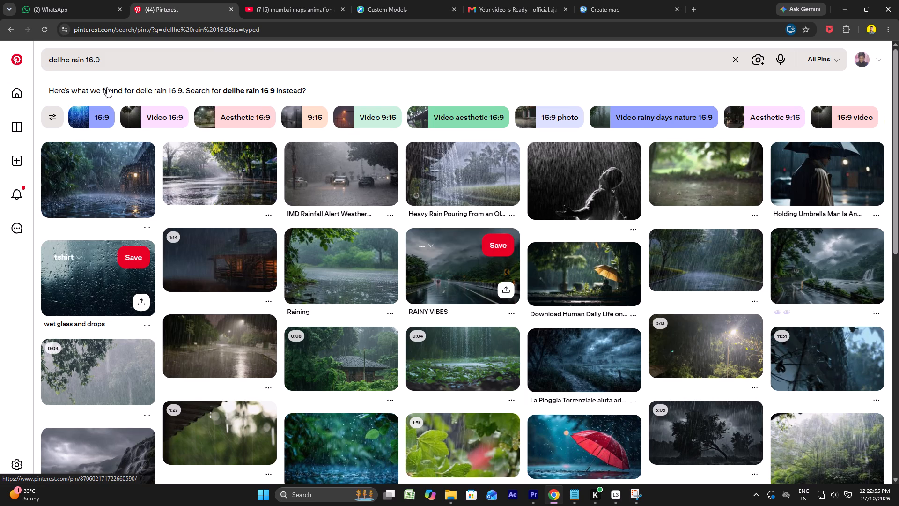
pyautogui.click(123, 58)
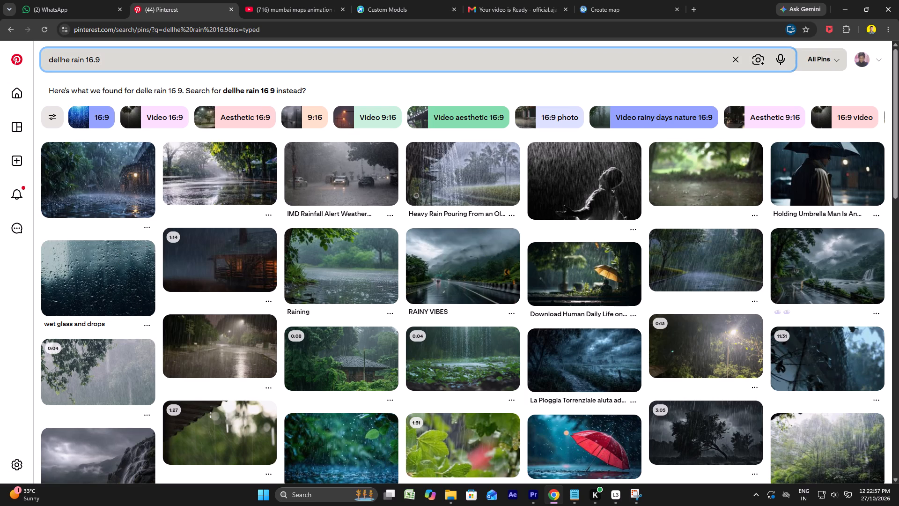
pyautogui.press('space')
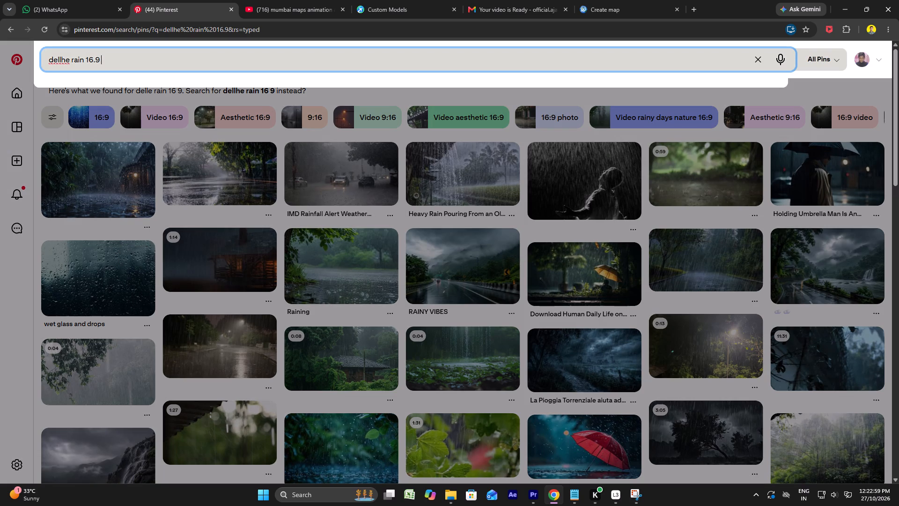
# Open the 0:04 video pin of misty rain behind tree branches and copy its link.
pyautogui.click(102, 372)
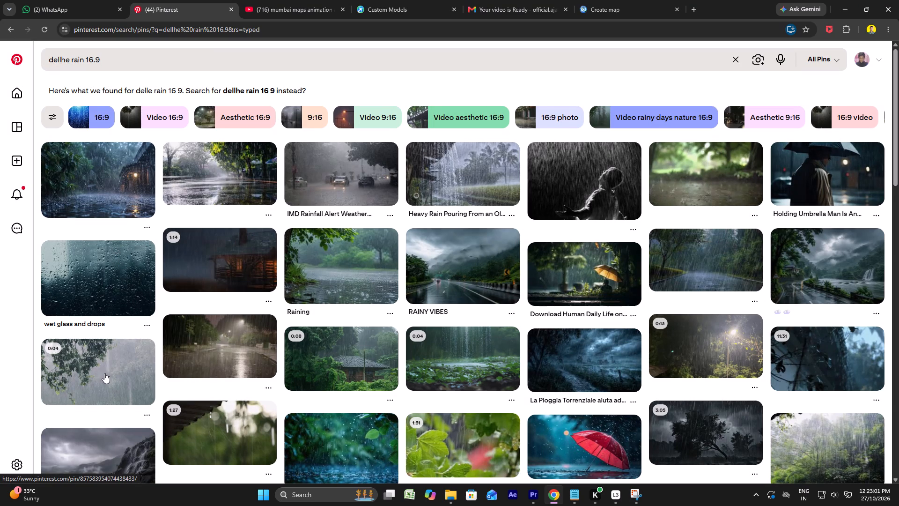
pyautogui.click(107, 375)
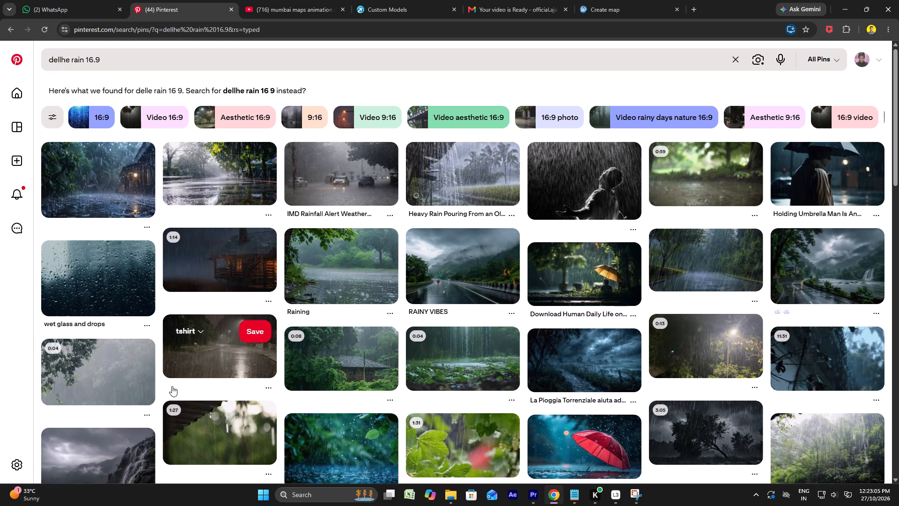
pyautogui.click(88, 388)
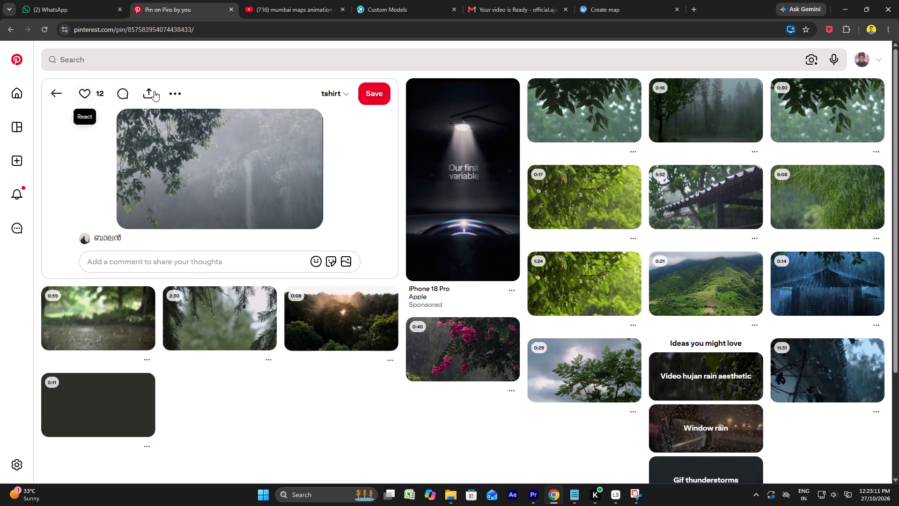
pyautogui.click(141, 92)
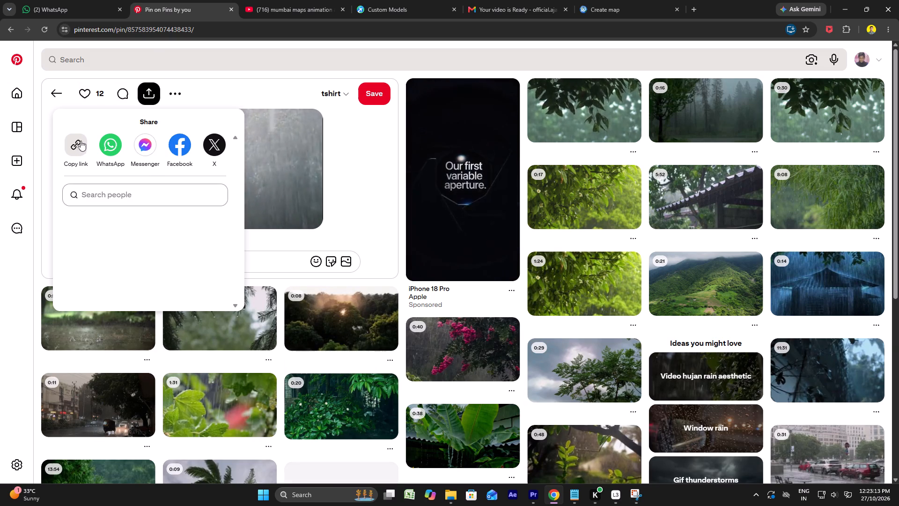
pyautogui.click(79, 141)
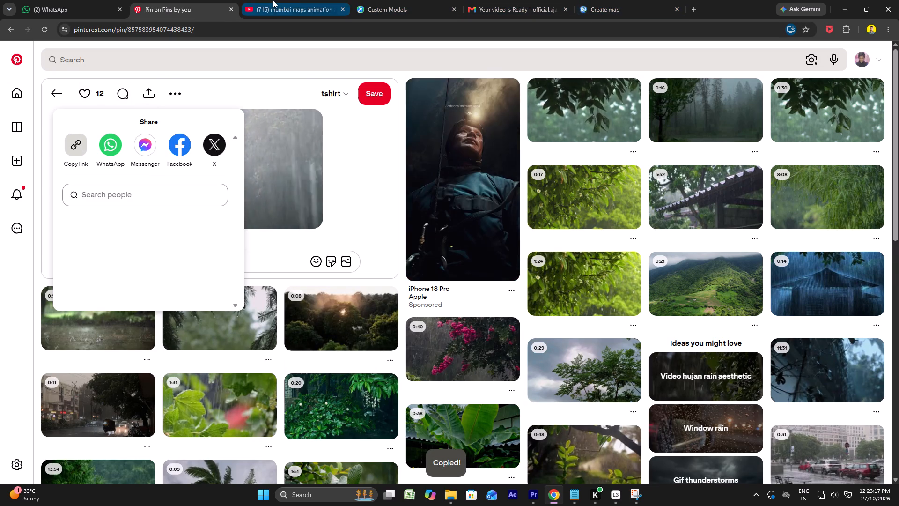
pyautogui.click(272, 0)
pyautogui.click(173, 0)
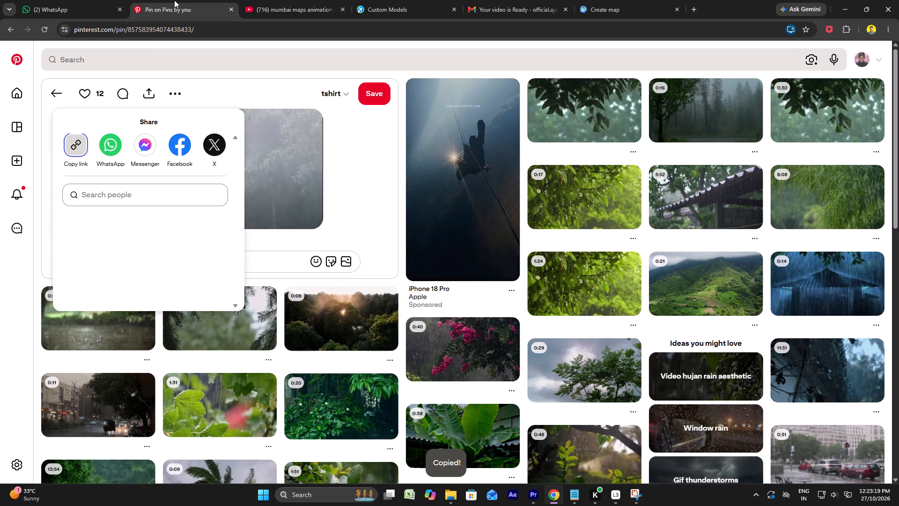
pyautogui.click(85, 146)
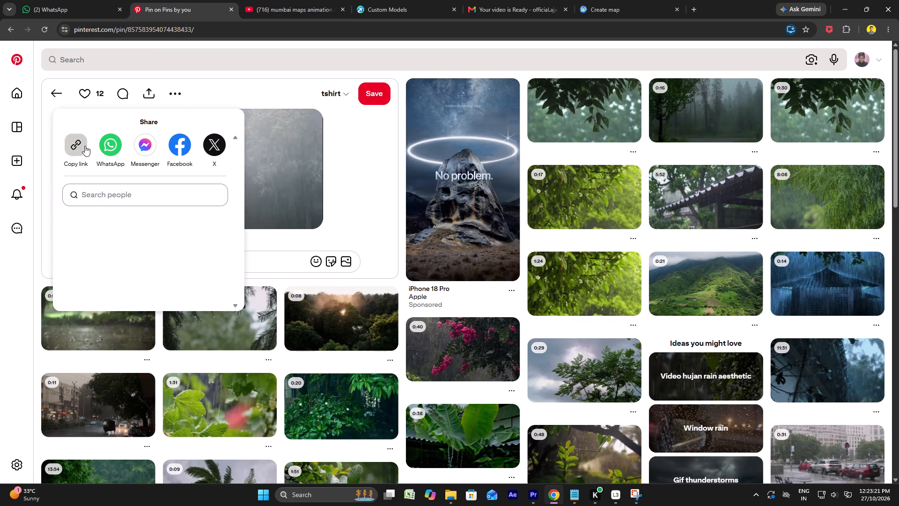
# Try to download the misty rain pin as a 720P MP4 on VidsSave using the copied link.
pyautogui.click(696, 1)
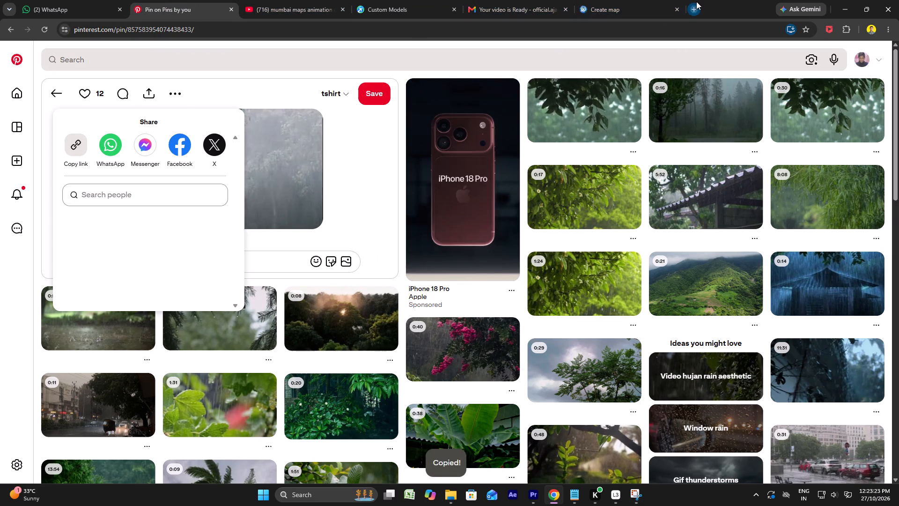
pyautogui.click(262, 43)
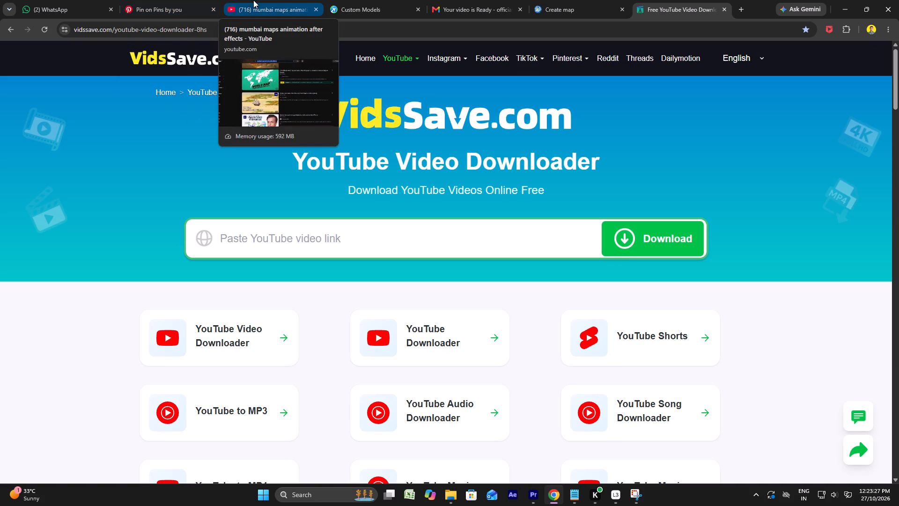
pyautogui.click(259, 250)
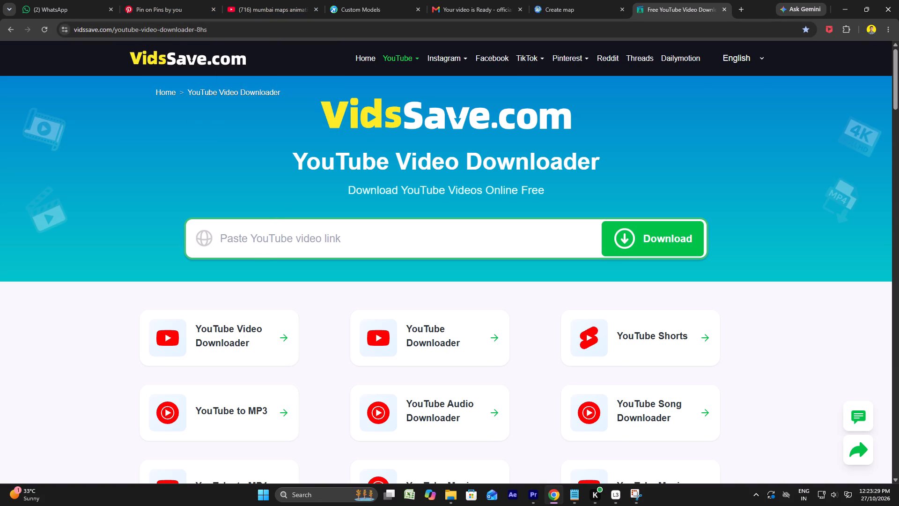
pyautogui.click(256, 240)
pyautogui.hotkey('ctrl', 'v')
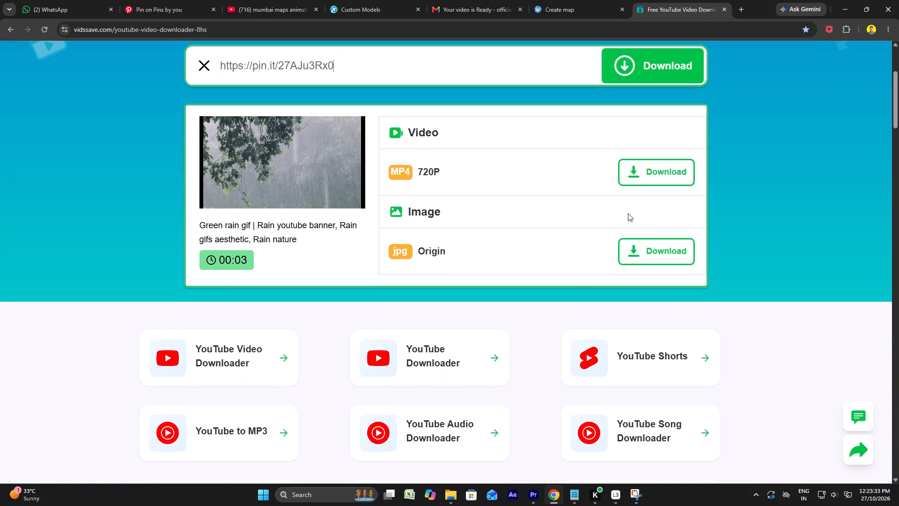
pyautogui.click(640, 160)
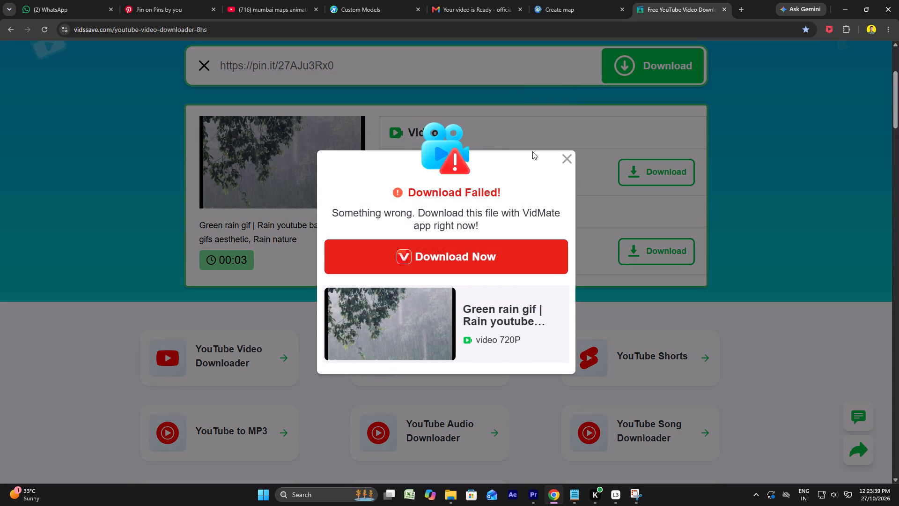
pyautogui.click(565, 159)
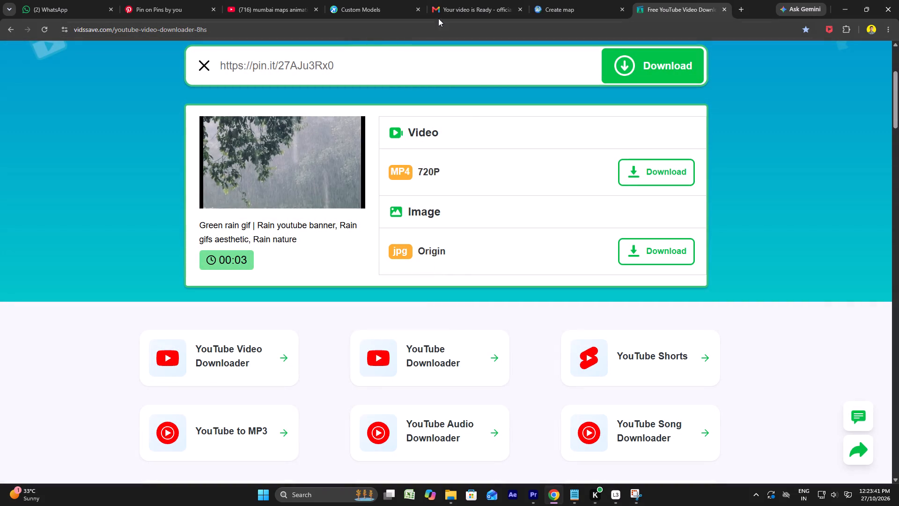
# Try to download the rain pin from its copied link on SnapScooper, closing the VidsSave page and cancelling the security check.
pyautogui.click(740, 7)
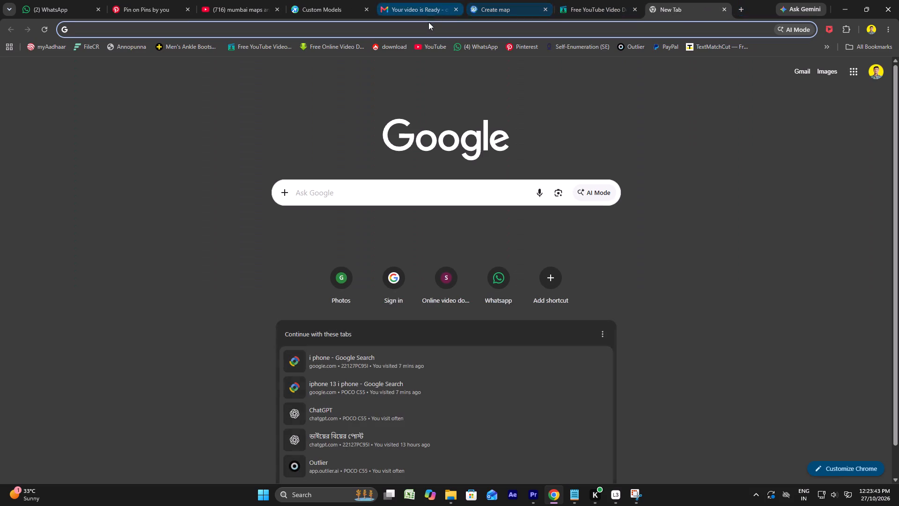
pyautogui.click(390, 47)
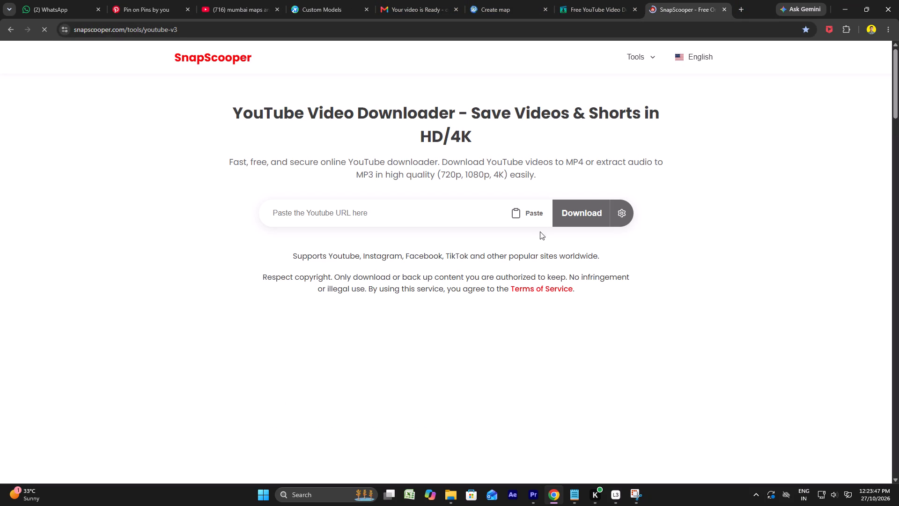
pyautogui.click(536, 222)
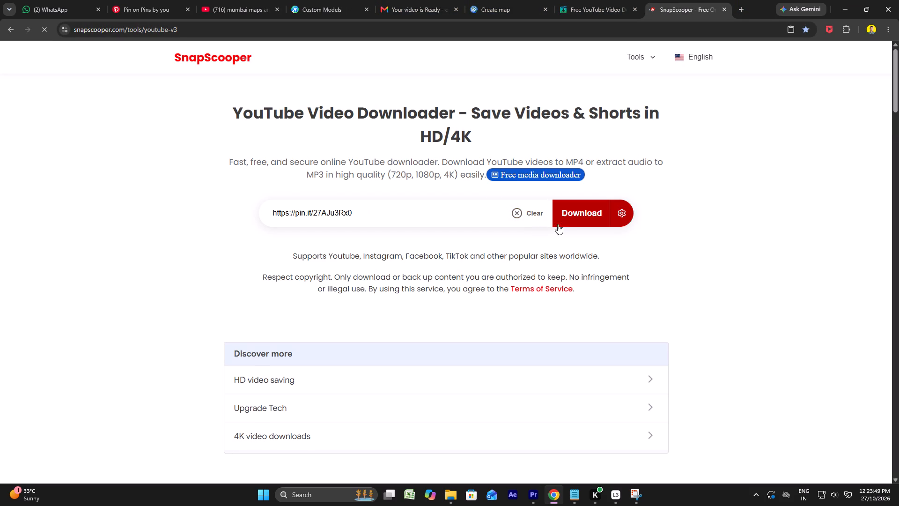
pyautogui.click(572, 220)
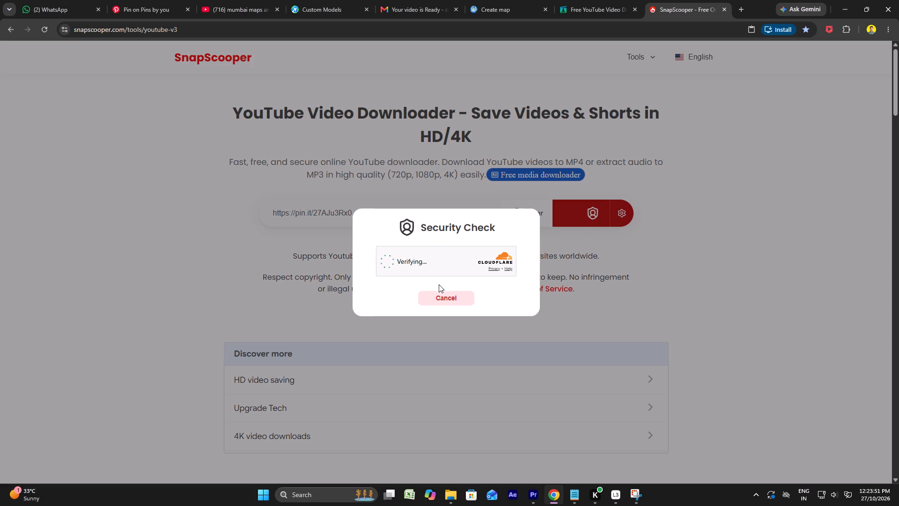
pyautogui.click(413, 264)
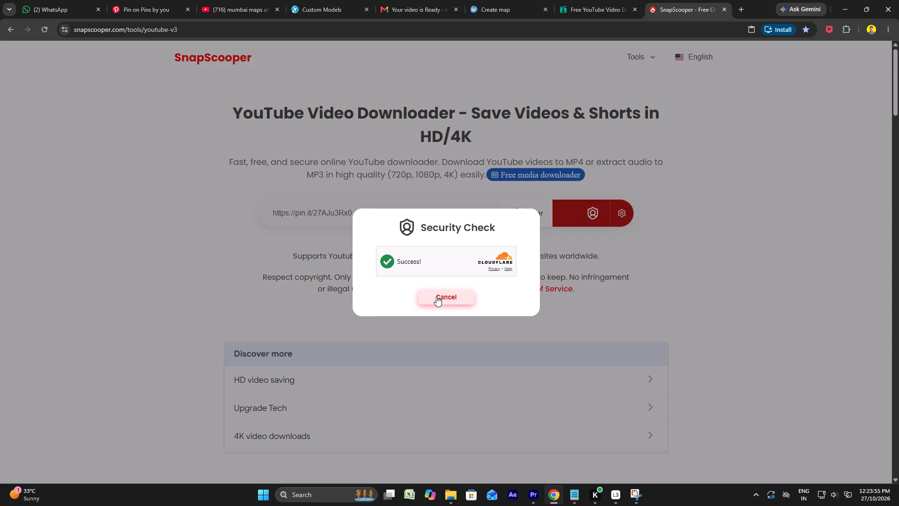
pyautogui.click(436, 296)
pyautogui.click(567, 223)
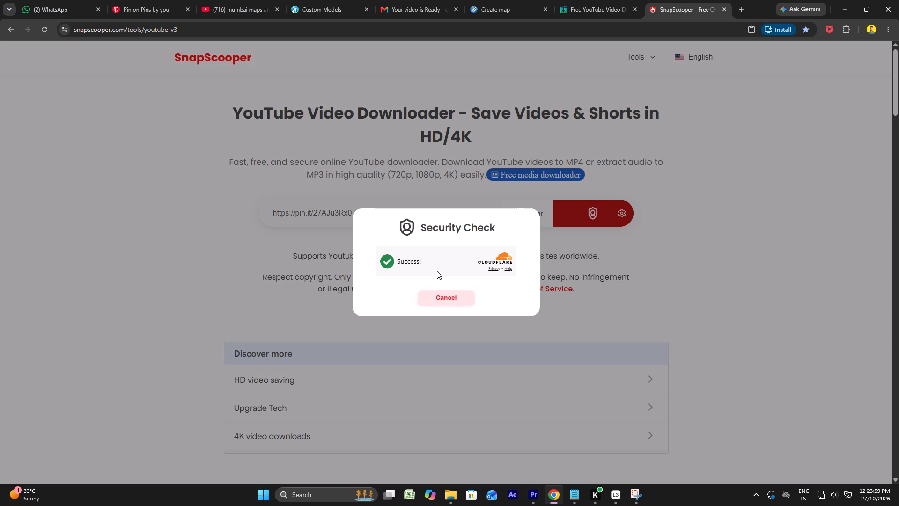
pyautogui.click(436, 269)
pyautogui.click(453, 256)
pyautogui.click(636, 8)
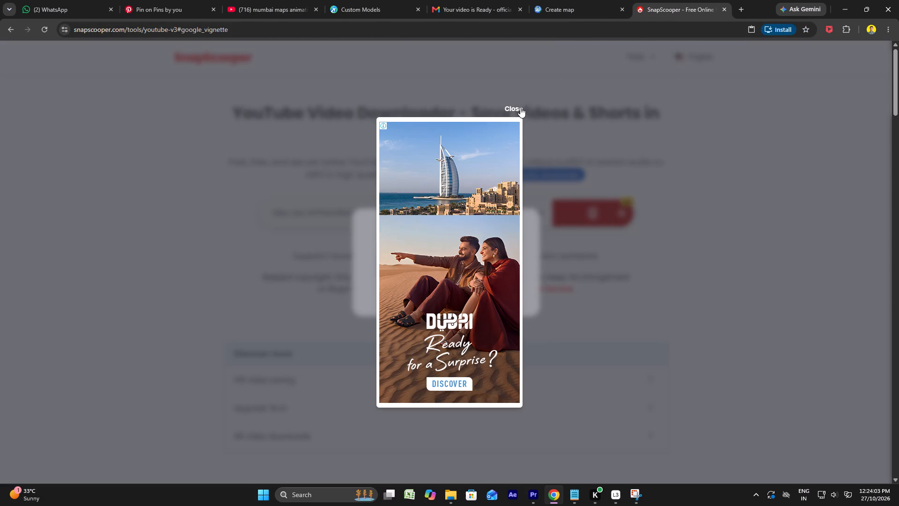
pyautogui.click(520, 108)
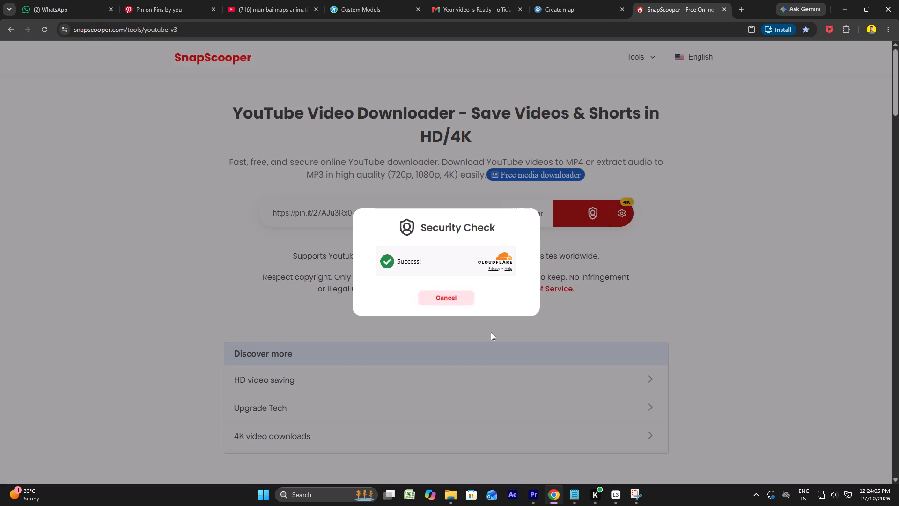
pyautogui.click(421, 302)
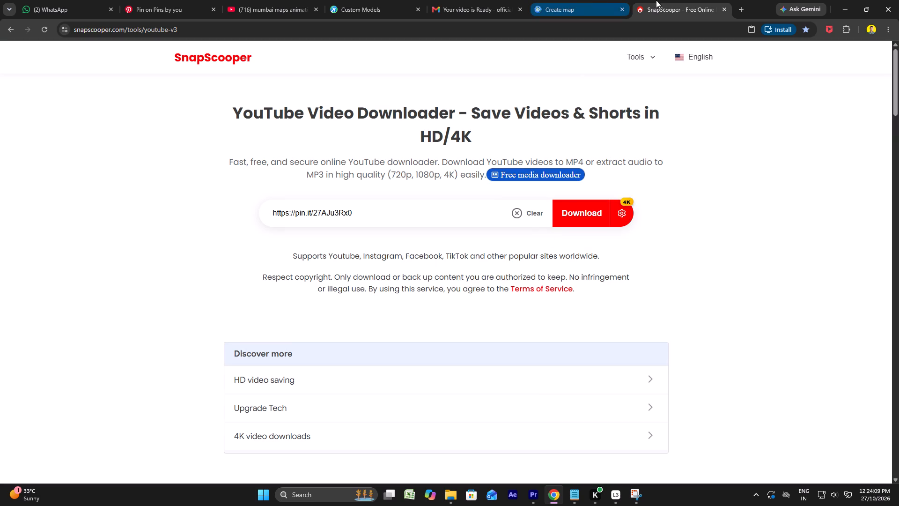
# Download the misty rain video as an MP4 through savefrom.net using the copied pin link, and close the advert page it opens.
pyautogui.click(738, 1)
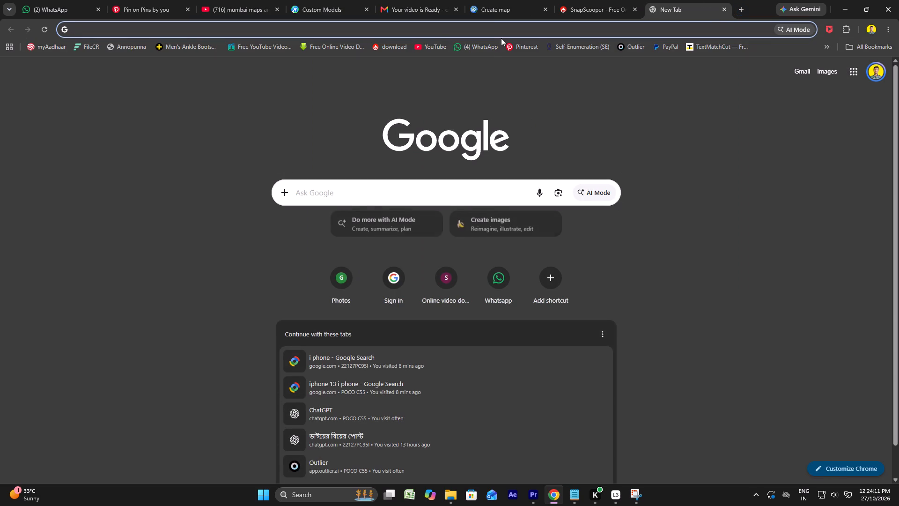
pyautogui.click(339, 45)
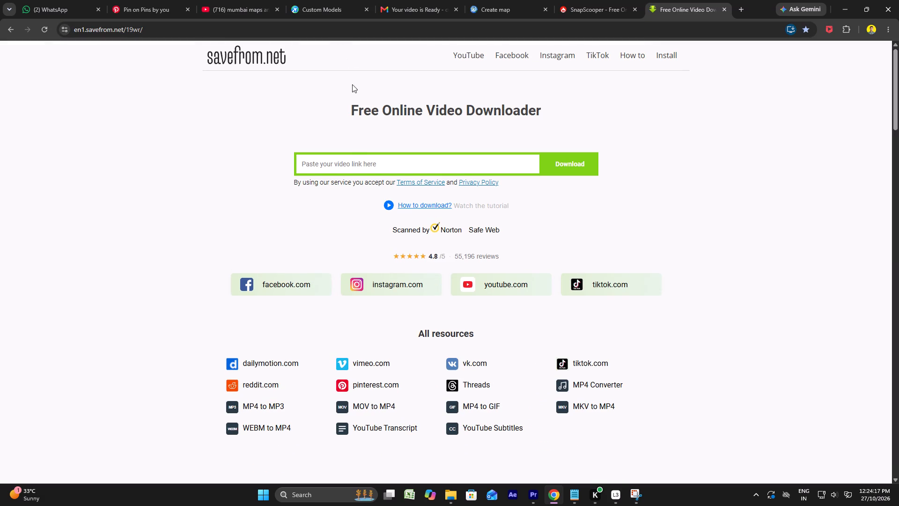
pyautogui.click(350, 158)
pyautogui.hotkey('ctrl', 'v')
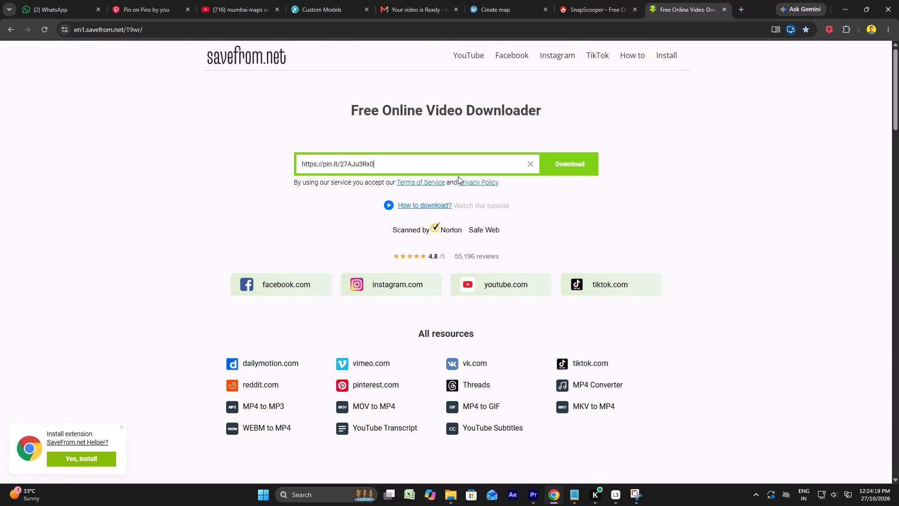
pyautogui.click(573, 170)
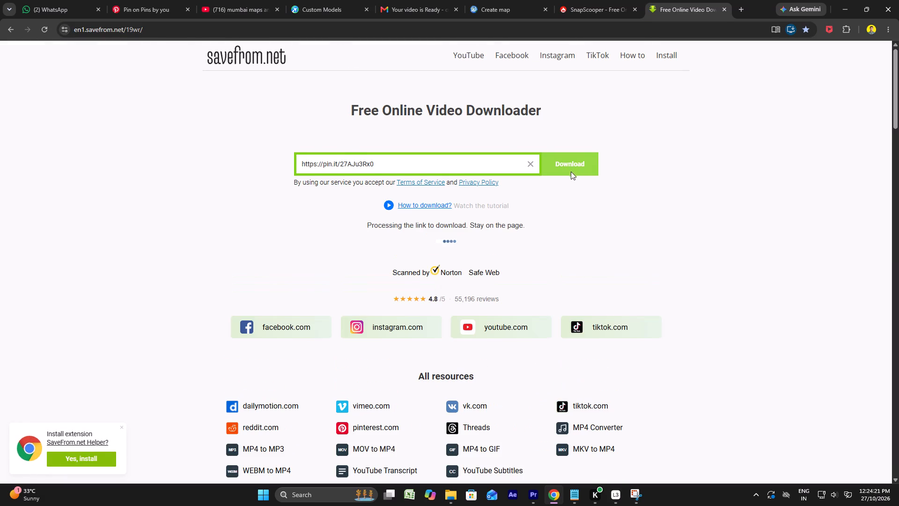
pyautogui.click(122, 426)
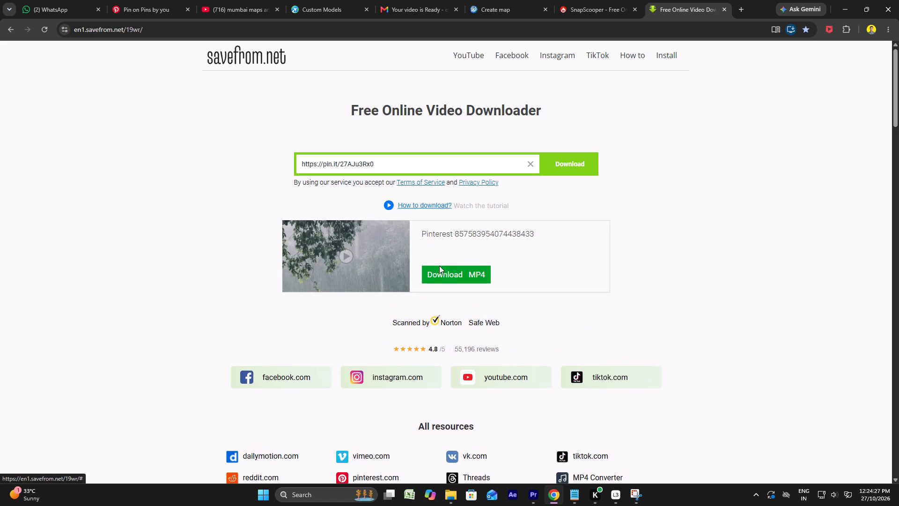
pyautogui.click(443, 273)
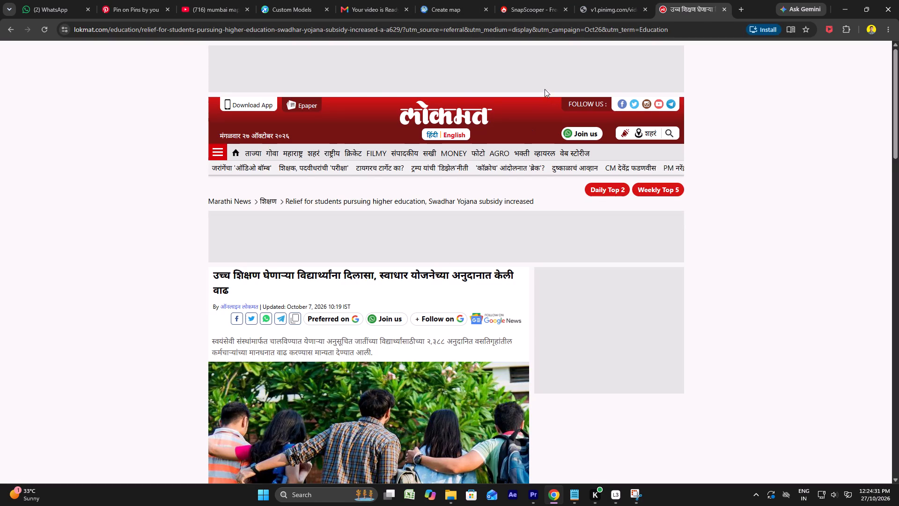
pyautogui.click(609, 0)
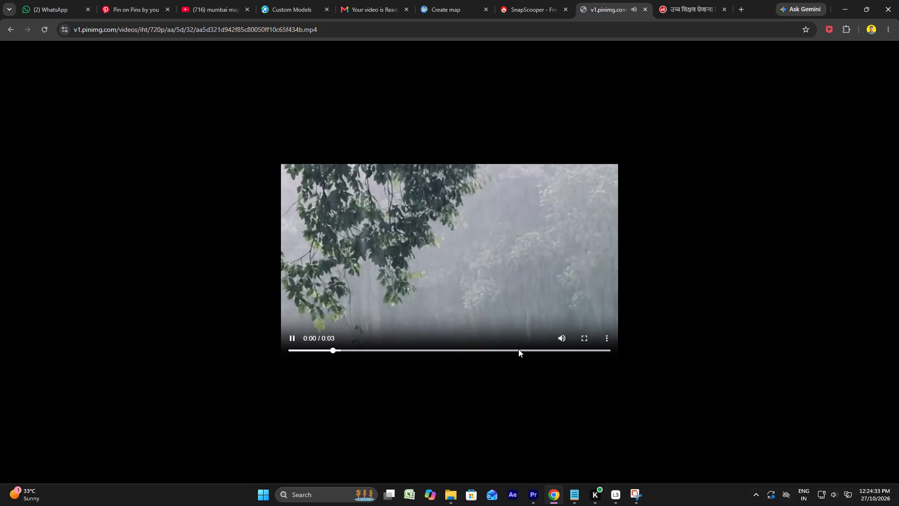
pyautogui.click(602, 334)
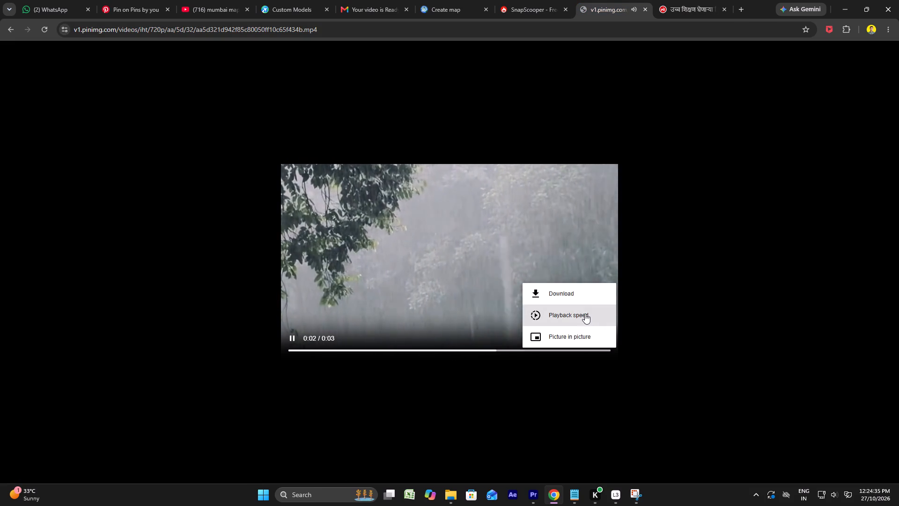
pyautogui.click(582, 293)
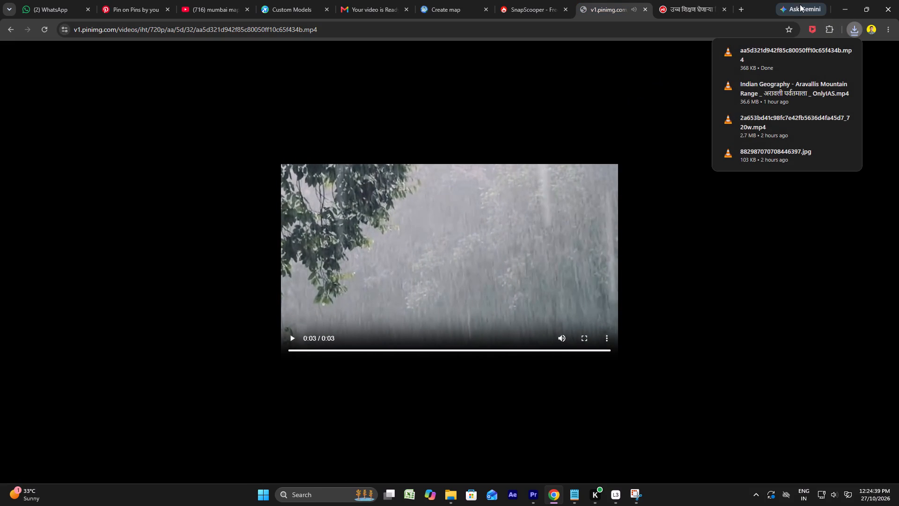
pyautogui.click(722, 6)
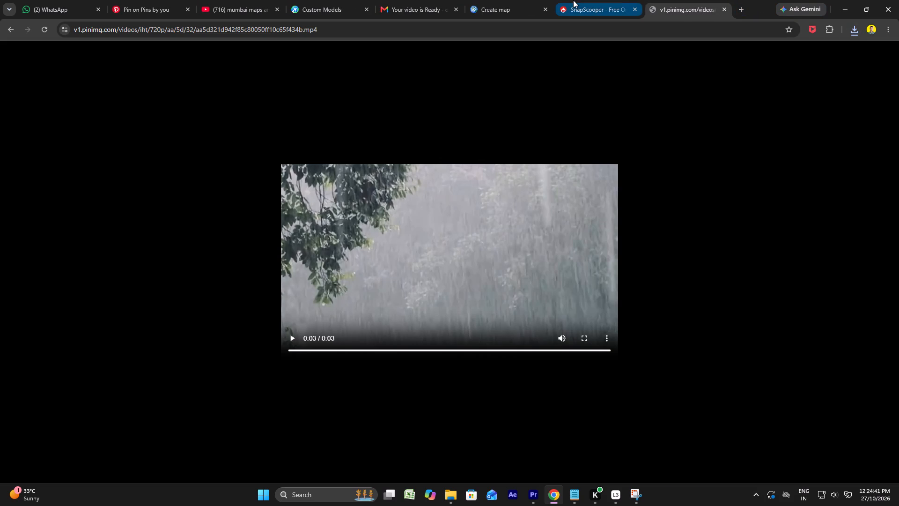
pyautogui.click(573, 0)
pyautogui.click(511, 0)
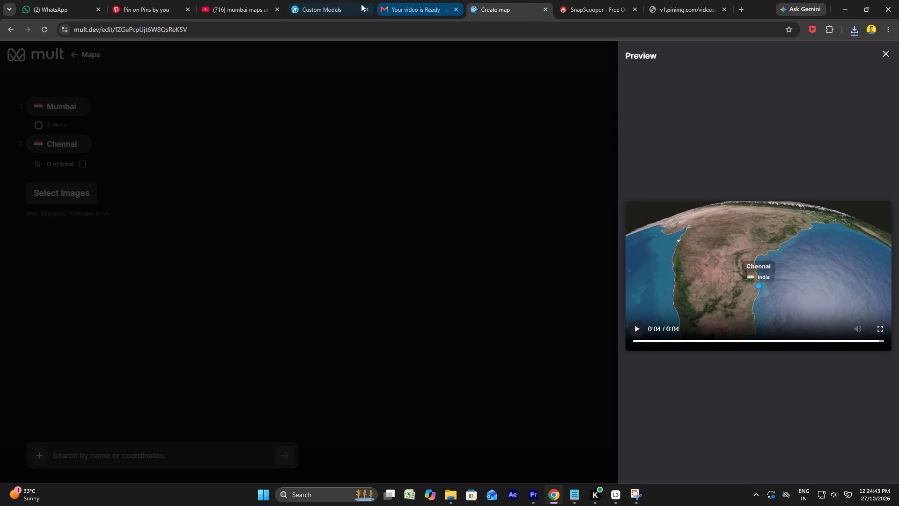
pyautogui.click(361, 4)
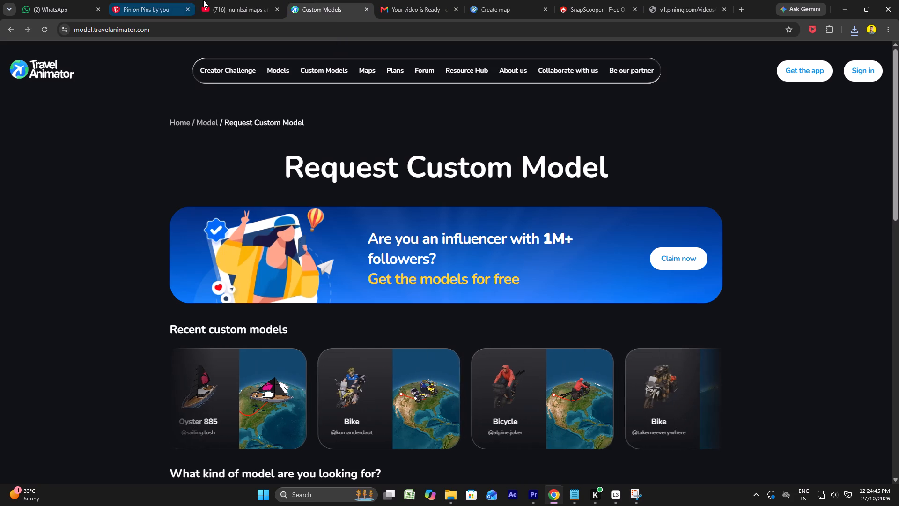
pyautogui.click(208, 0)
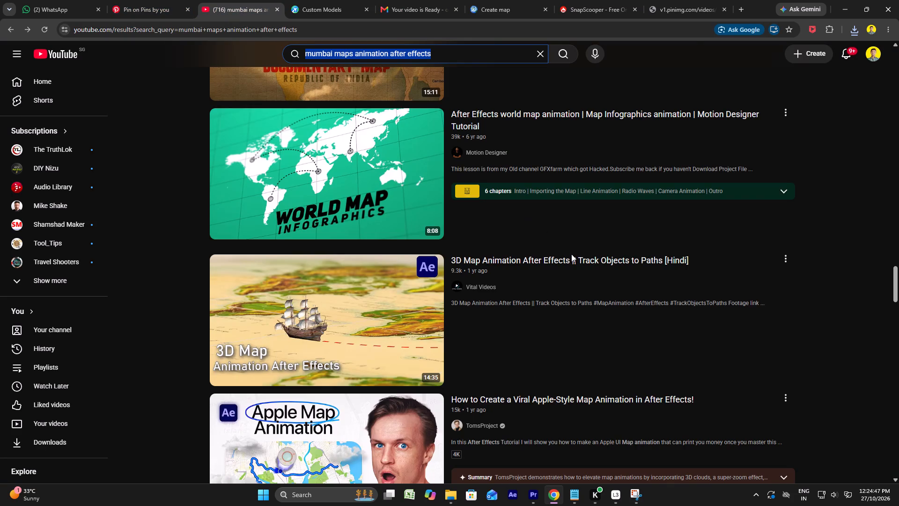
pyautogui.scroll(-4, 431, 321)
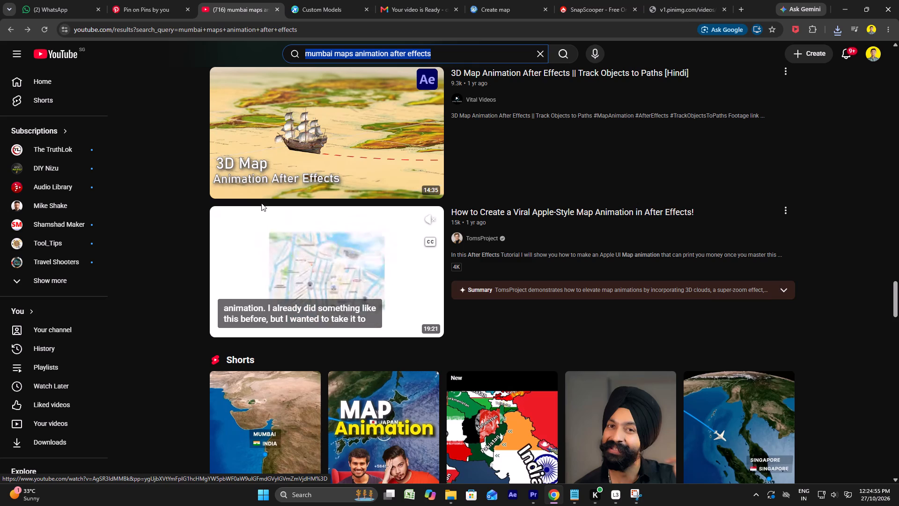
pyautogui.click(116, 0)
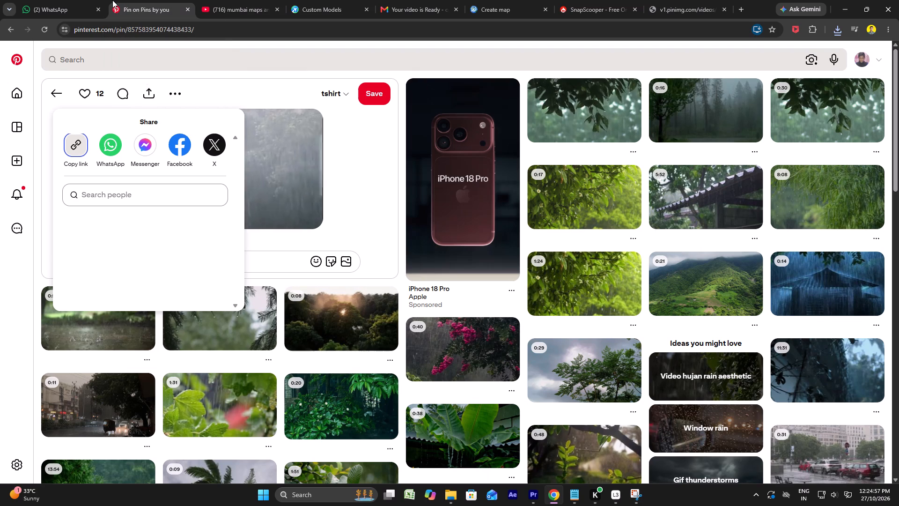
# Search YouTube for "dellhe rain 16.9", reusing the search text from the Pinterest results page.
pyautogui.click(235, 3)
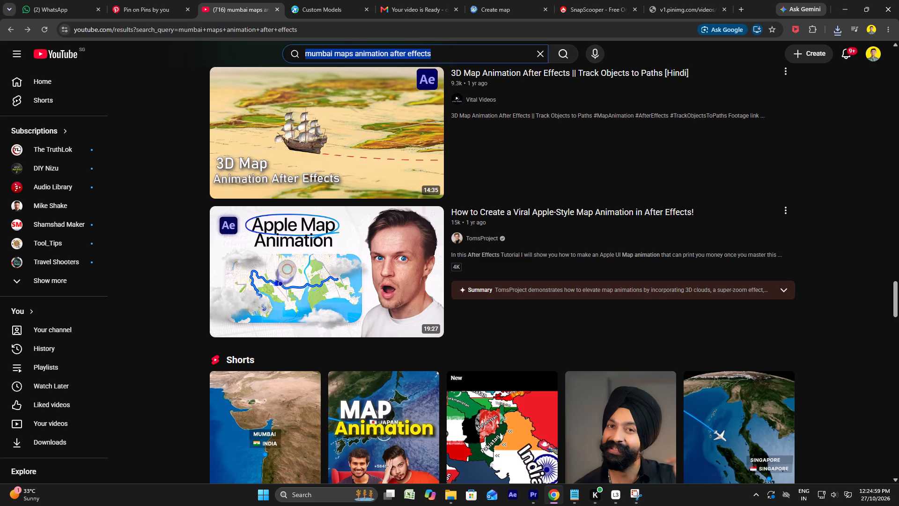
pyautogui.hotkey('ctrl', 'c')
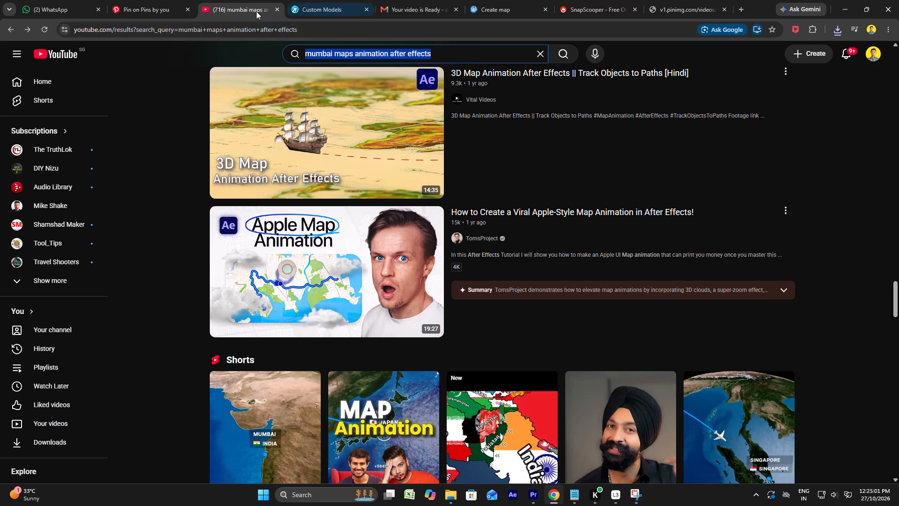
pyautogui.click(151, 0)
pyautogui.click(152, 59)
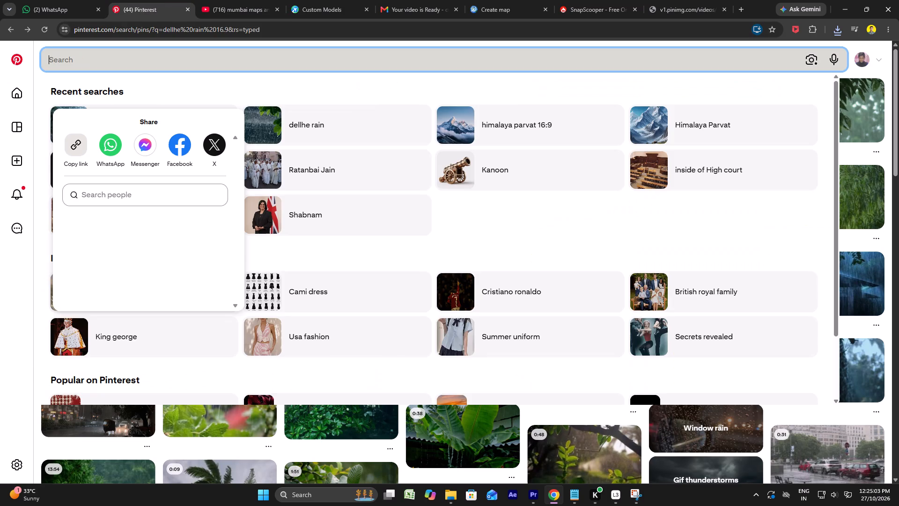
pyautogui.tripleClick(147, 54)
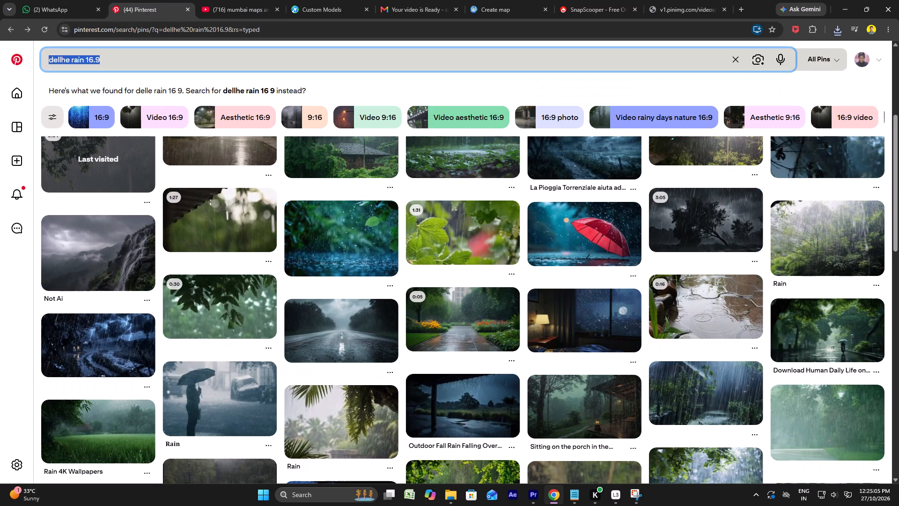
pyautogui.hotkey('ctrl', 'c')
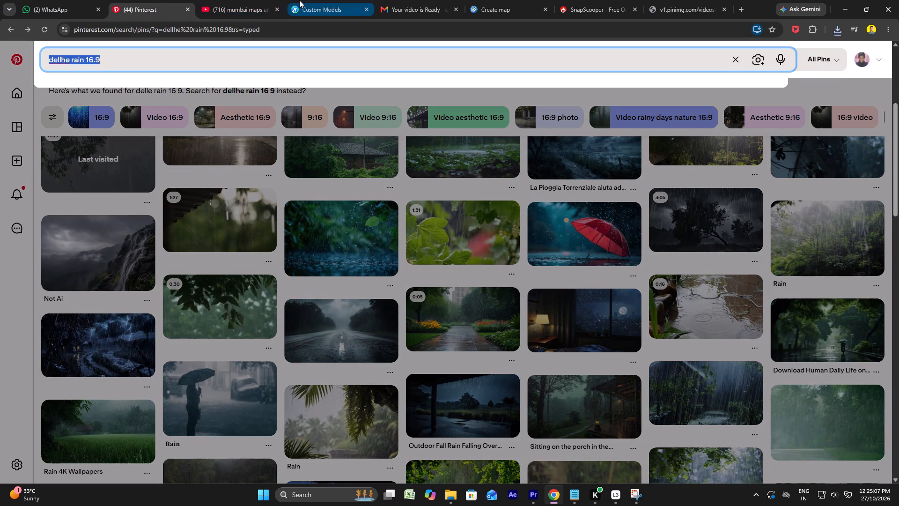
pyautogui.keyDown('ctrl'); pyautogui.click(232, 0); pyautogui.keyUp('ctrl')
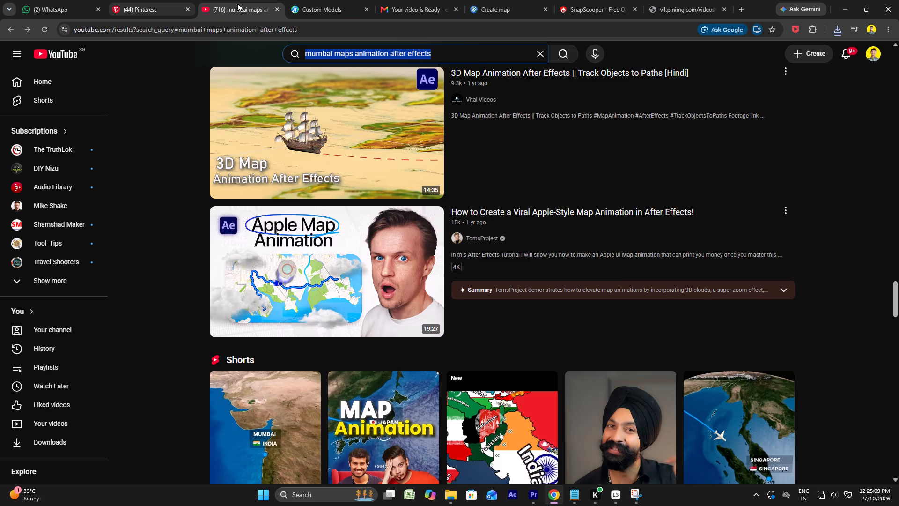
pyautogui.hotkey('ctrl', 'v')
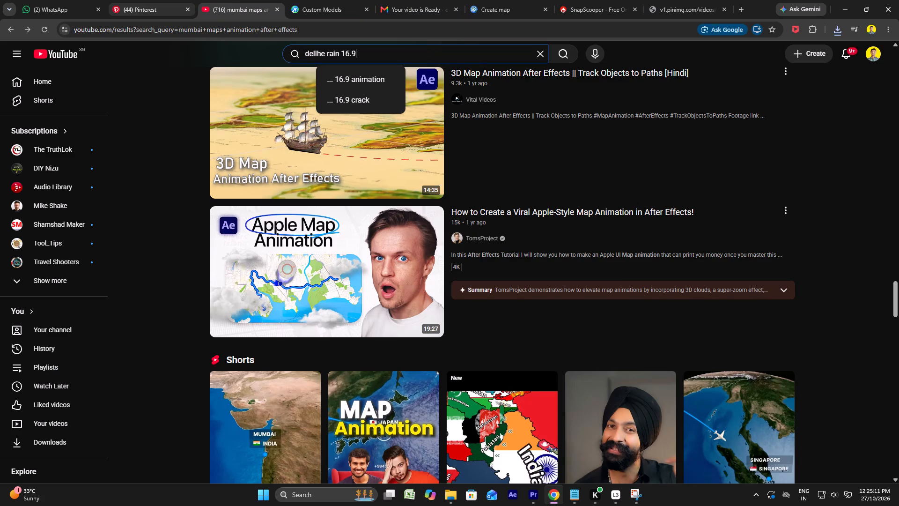
pyautogui.press('Return')
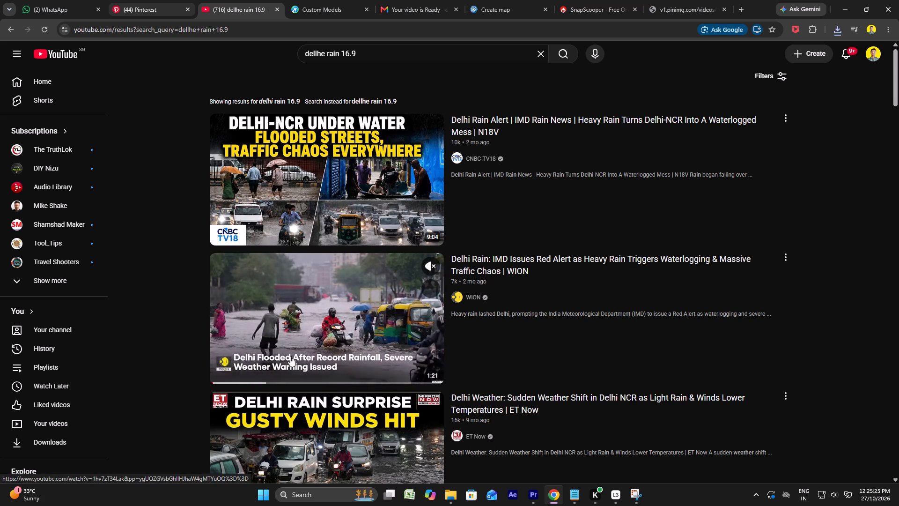
# Preview parts of the WION and CNBC-TV18 Delhi rain results, and copy the share link of CNBC-TV18's "Delhi Rain Alert" video.
pyautogui.click(272, 380)
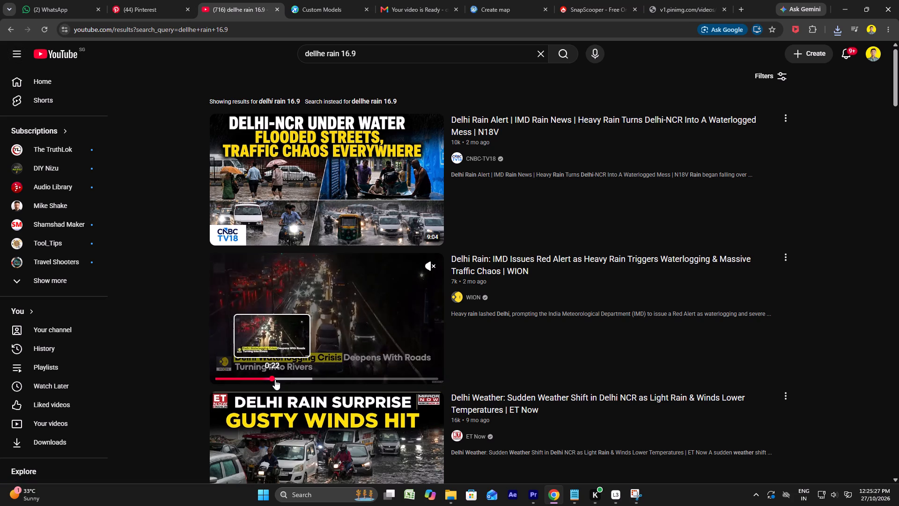
pyautogui.click(330, 378)
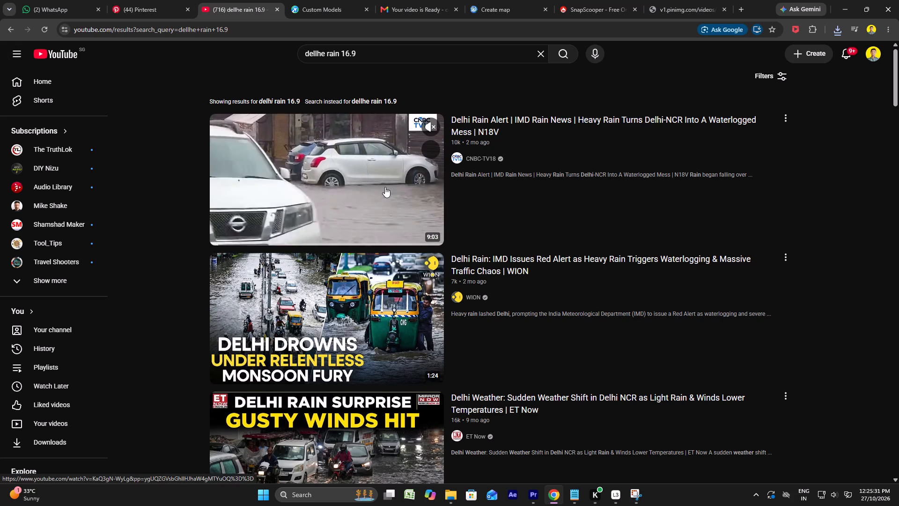
pyautogui.click(321, 242)
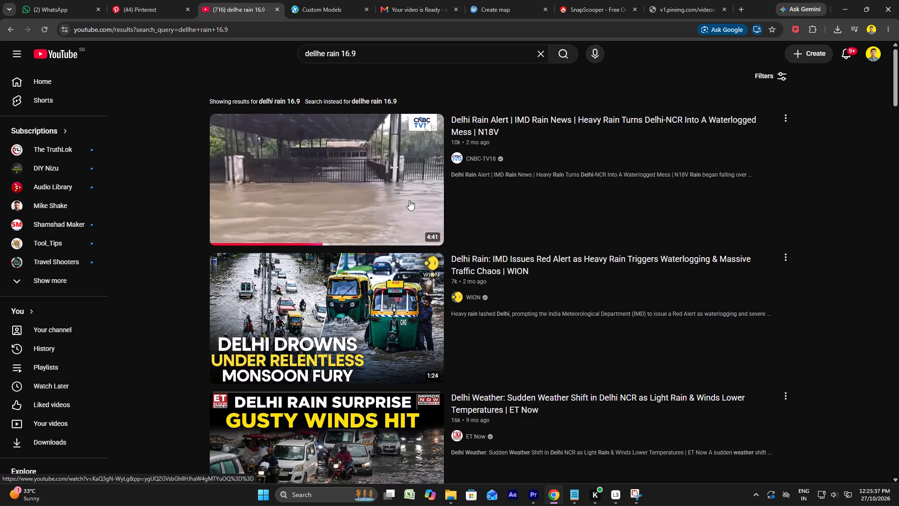
pyautogui.click(784, 117)
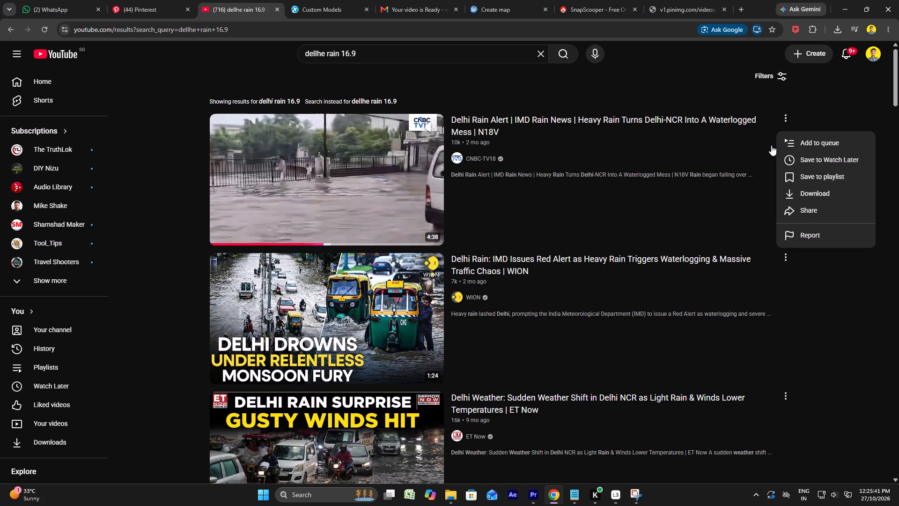
pyautogui.click(798, 206)
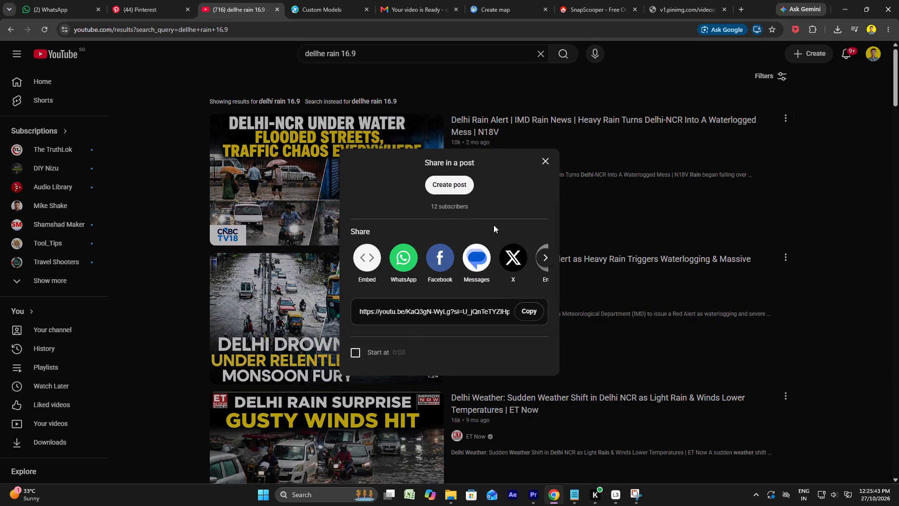
pyautogui.click(537, 315)
pyautogui.click(550, 162)
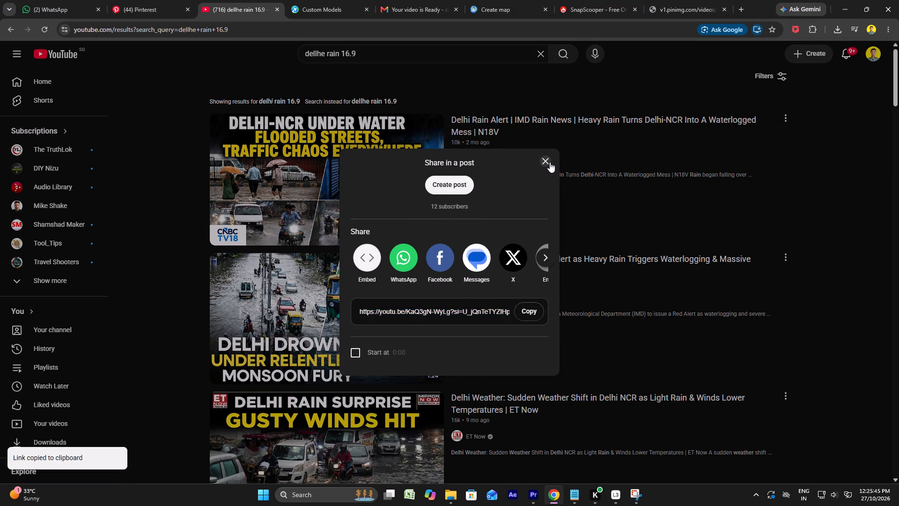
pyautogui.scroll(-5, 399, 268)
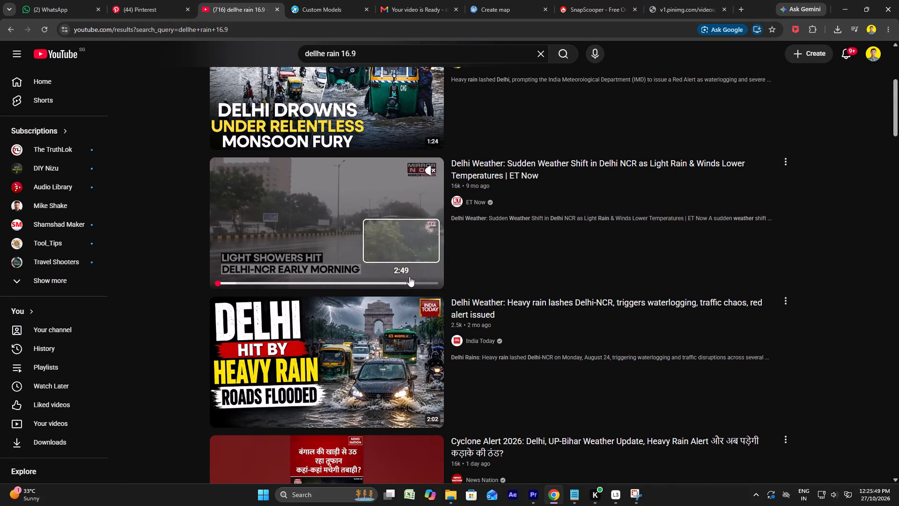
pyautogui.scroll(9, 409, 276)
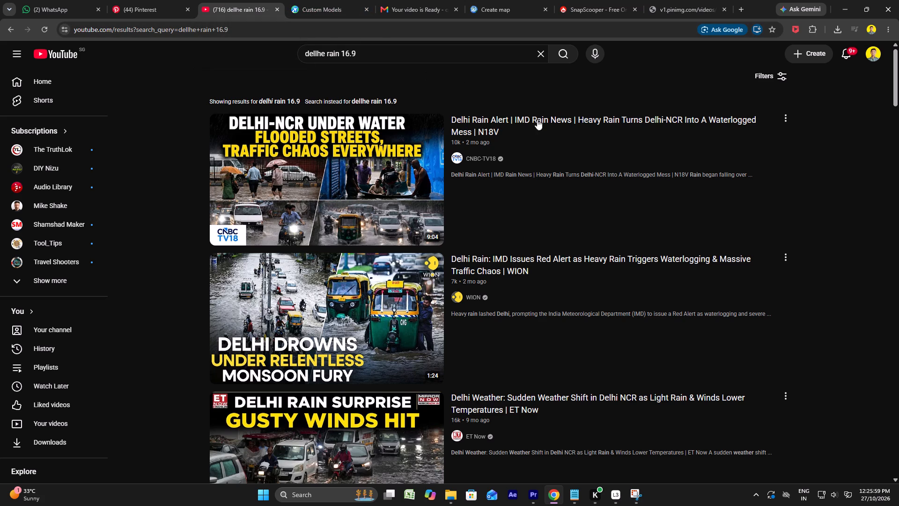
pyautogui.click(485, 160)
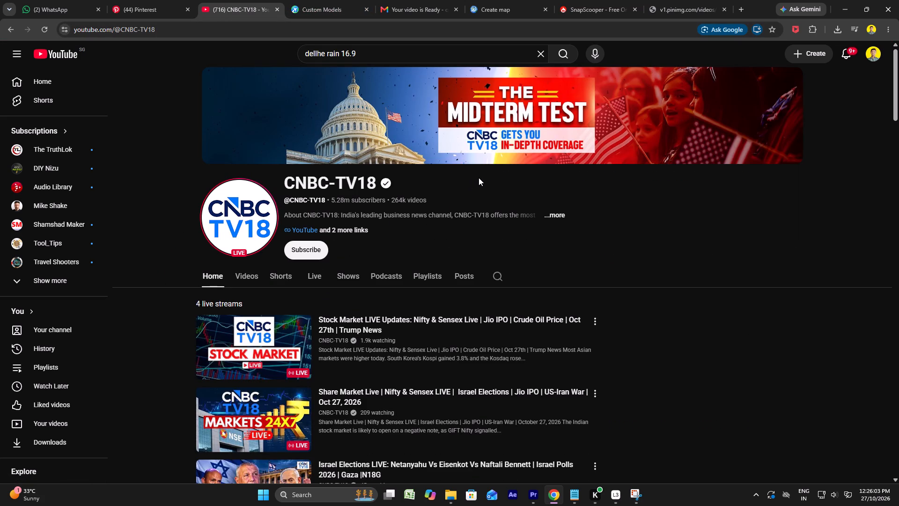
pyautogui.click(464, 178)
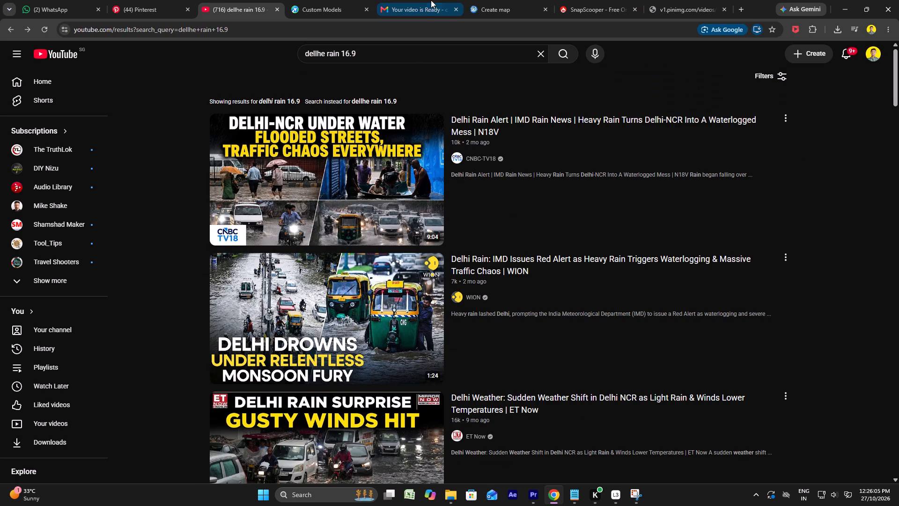
# Switch to the page with the pinimg rain video.
pyautogui.click(690, 0)
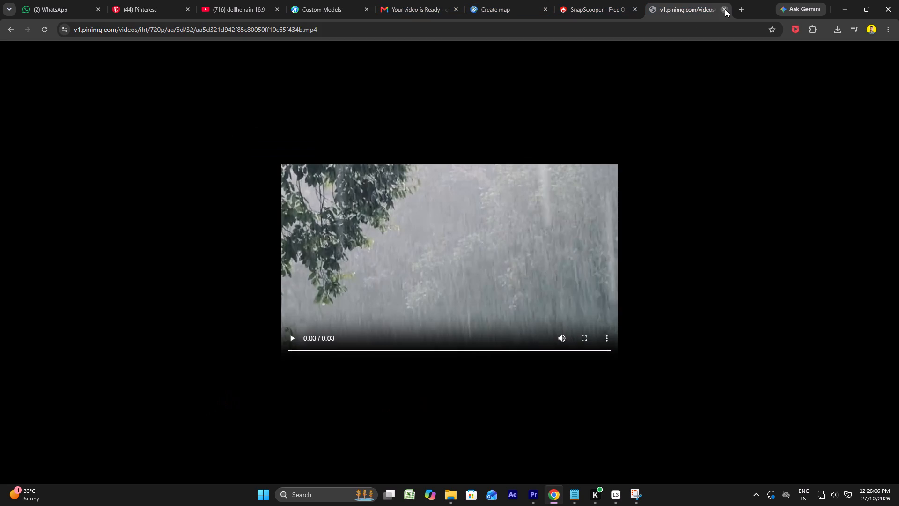
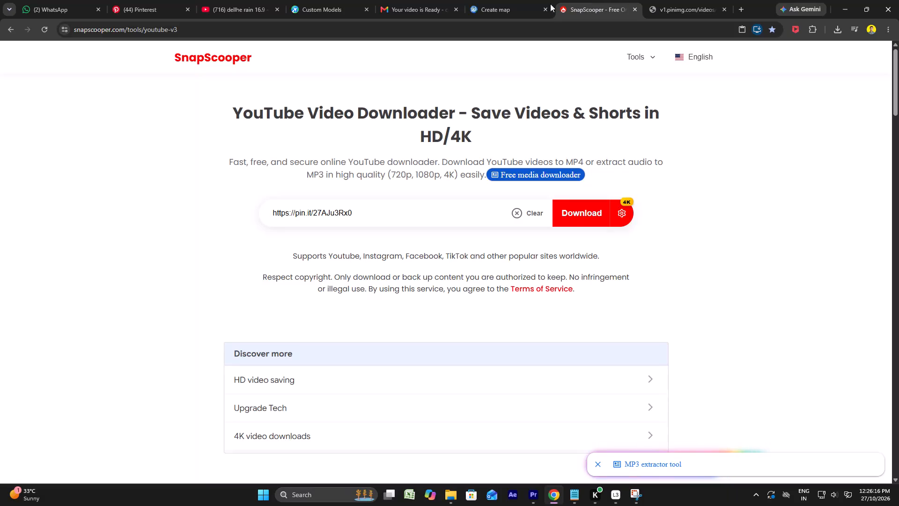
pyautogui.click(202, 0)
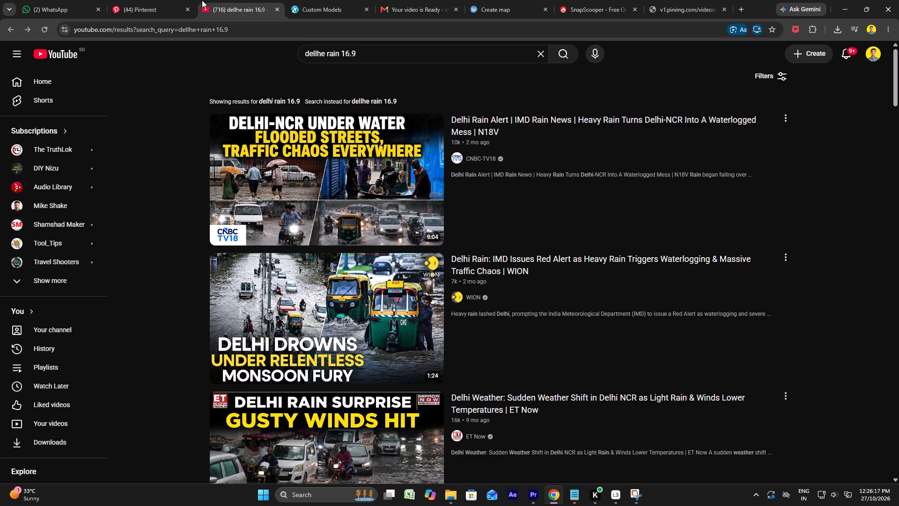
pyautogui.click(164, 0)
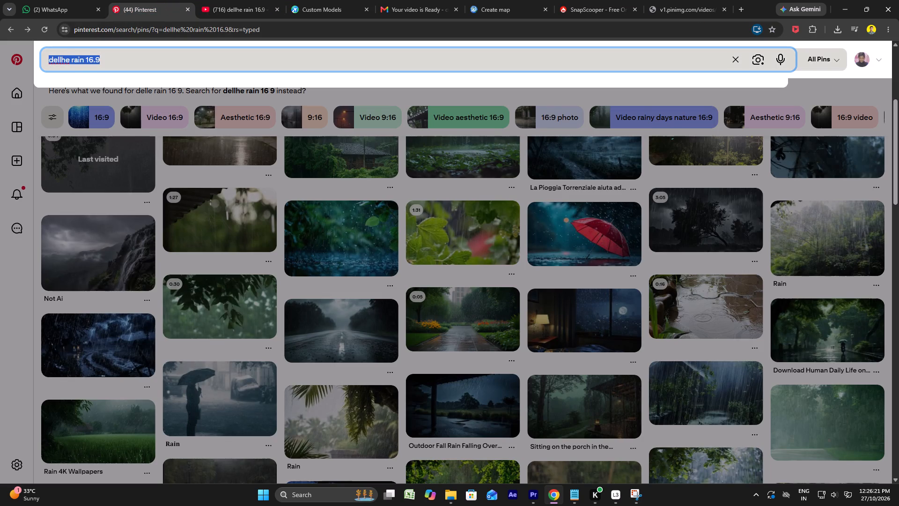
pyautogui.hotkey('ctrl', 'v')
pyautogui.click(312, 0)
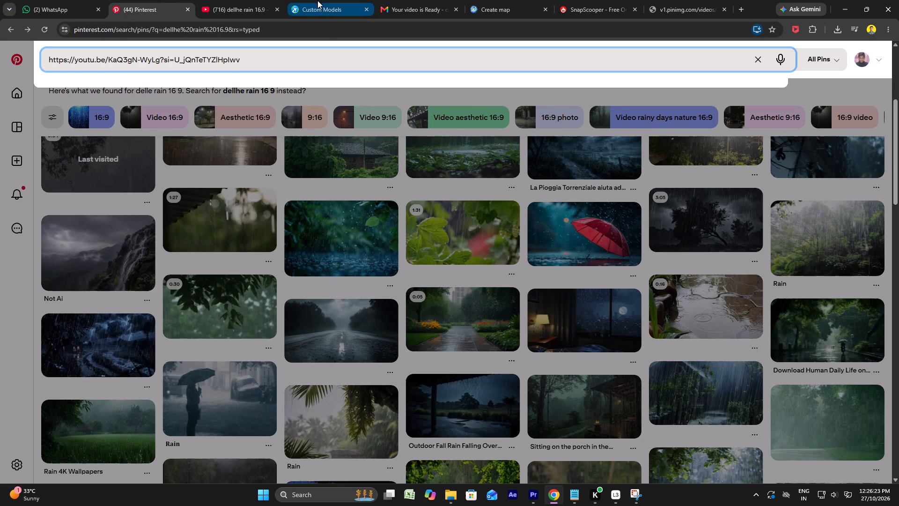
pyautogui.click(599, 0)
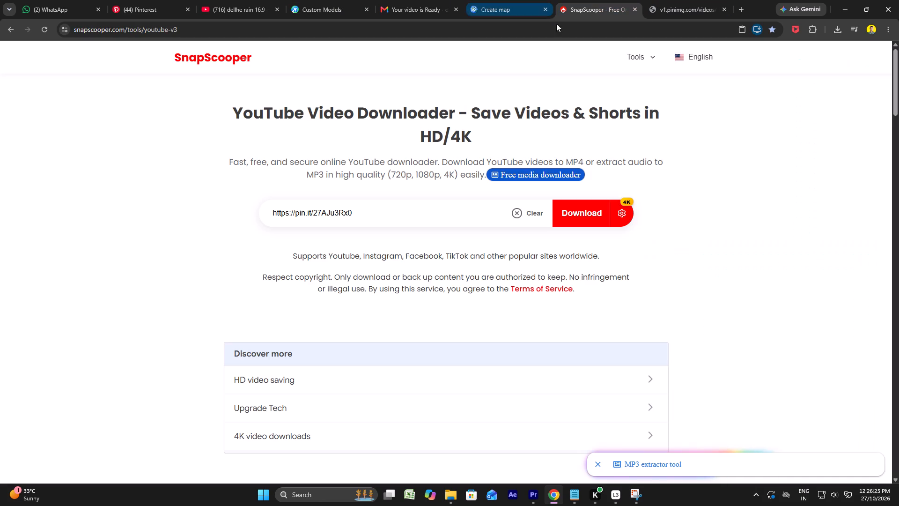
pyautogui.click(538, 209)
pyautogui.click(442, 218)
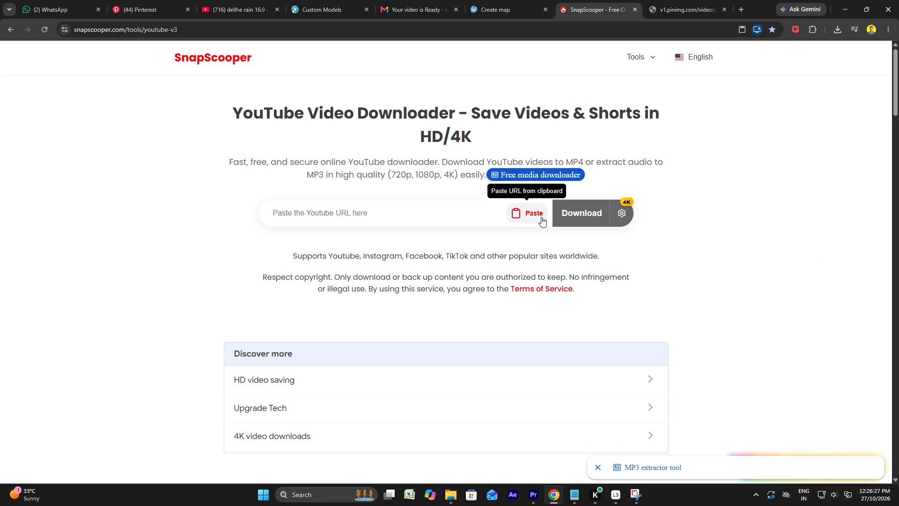
# Open CNBC-TV18's "Delhi Rain Alert" video from the YouTube results and download it as a 720p MP4 with the Addoncrop extension.
pyautogui.click(241, 0)
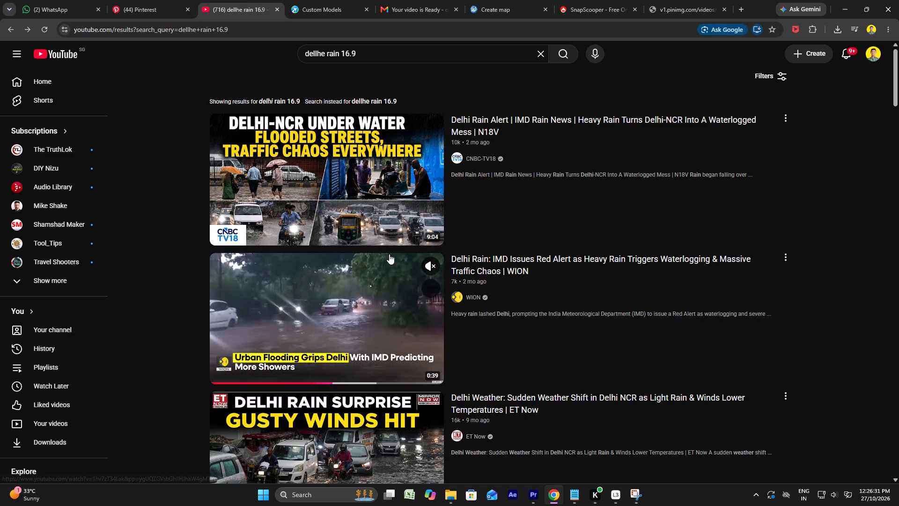
pyautogui.click(377, 221)
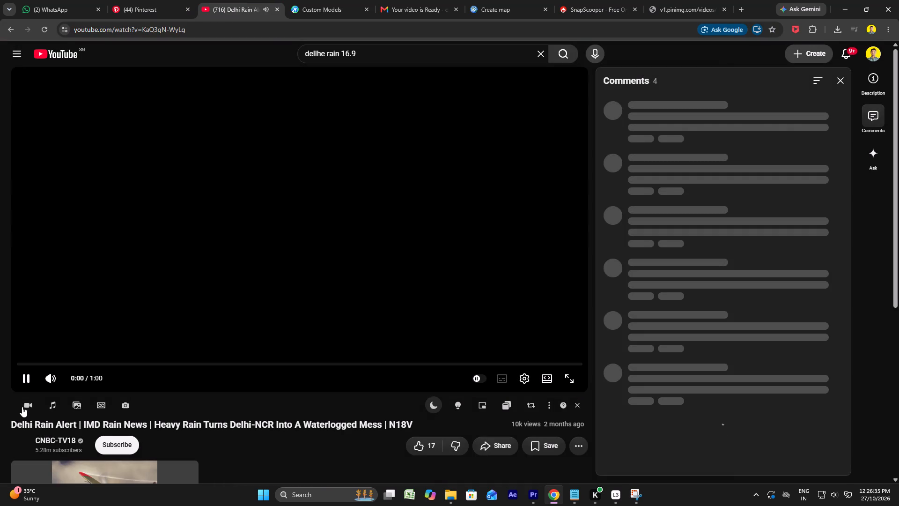
pyautogui.click(26, 409)
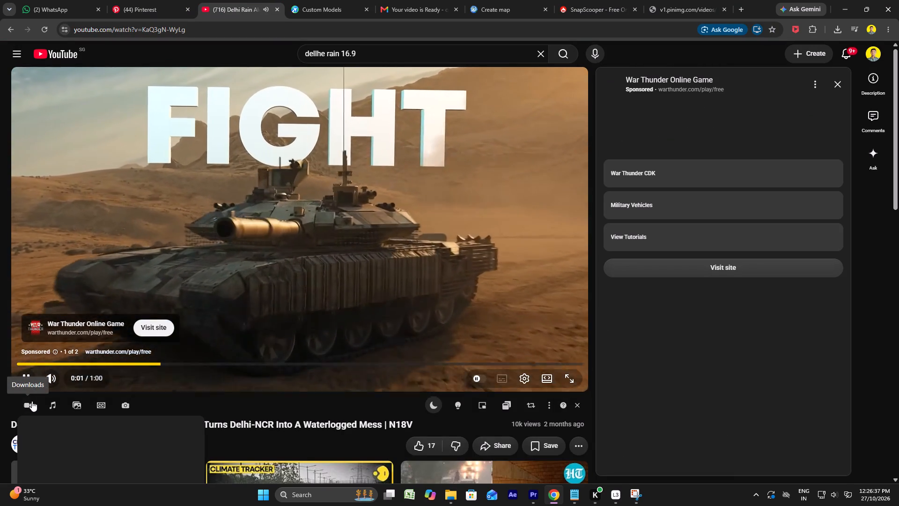
pyautogui.scroll(-4, 55, 408)
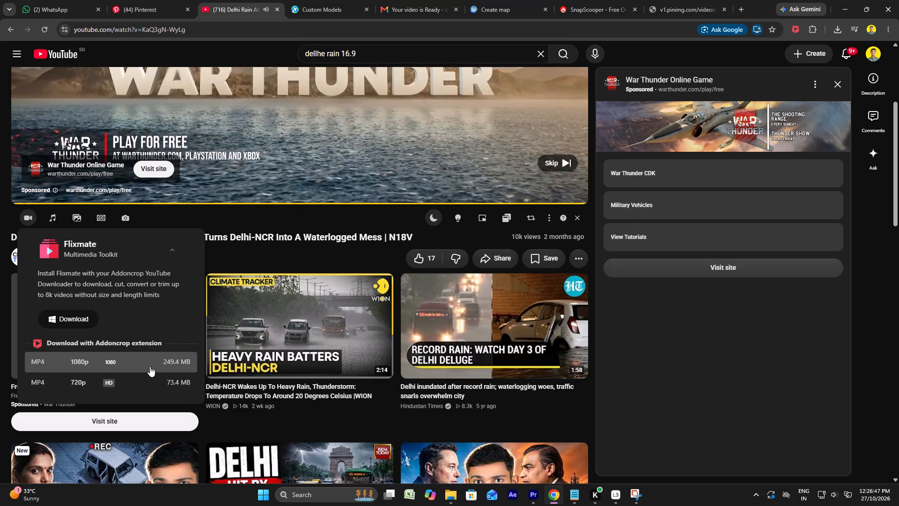
pyautogui.click(155, 389)
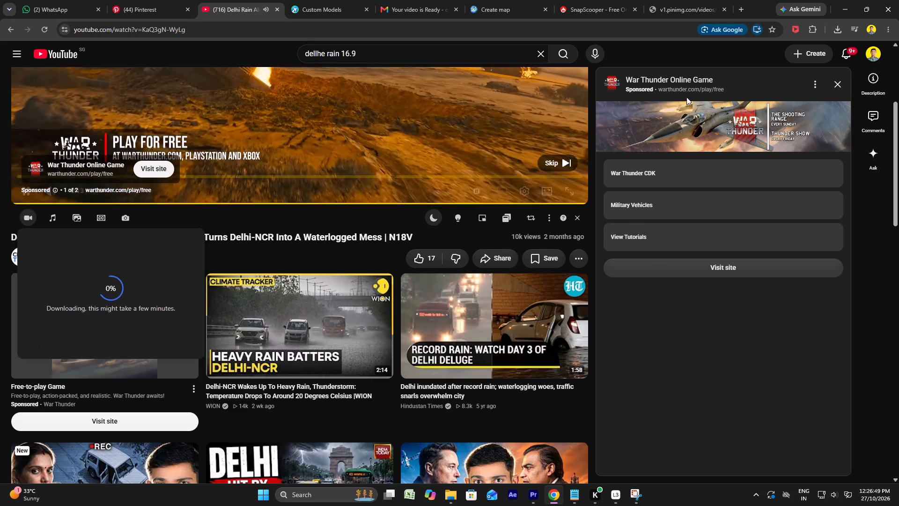
# Skip the adverts, preview several parts of the Delhi rain video, and check the browser's recent download history.
pyautogui.click(564, 153)
pyautogui.click(562, 162)
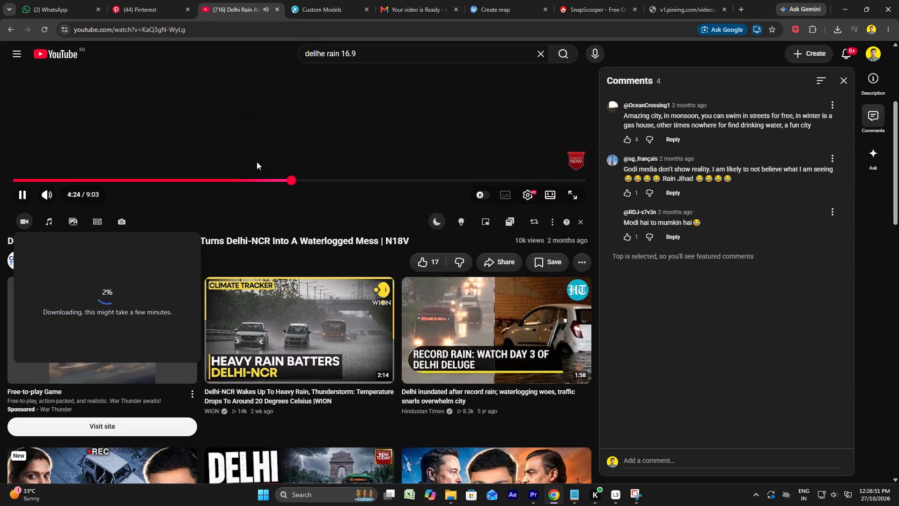
pyautogui.scroll(4, 251, 182)
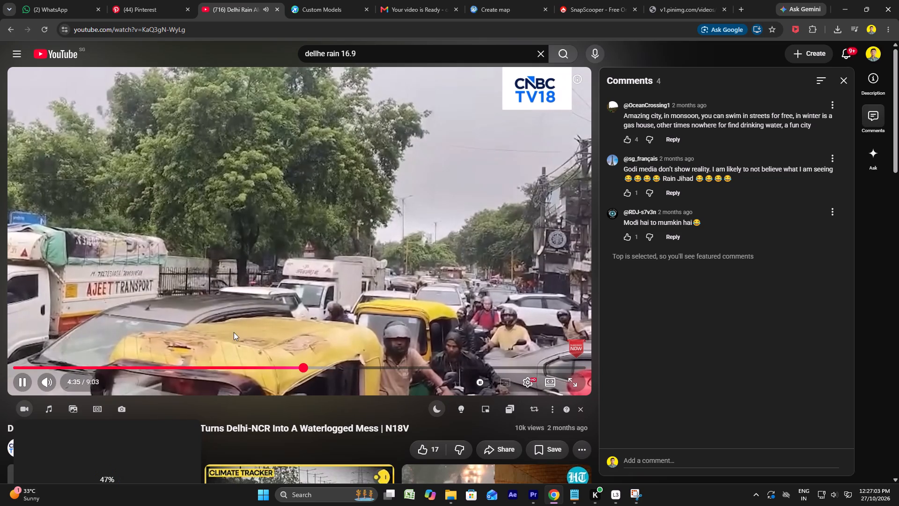
pyautogui.click(271, 366)
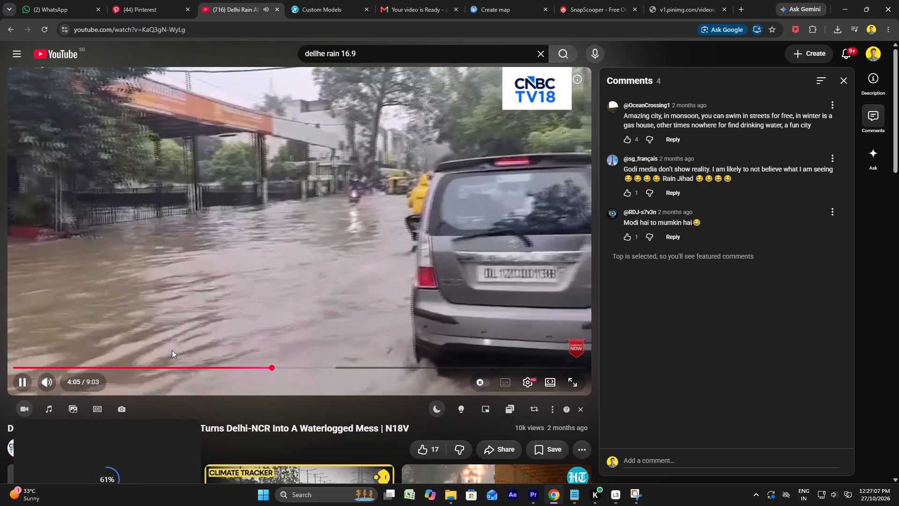
pyautogui.click(80, 365)
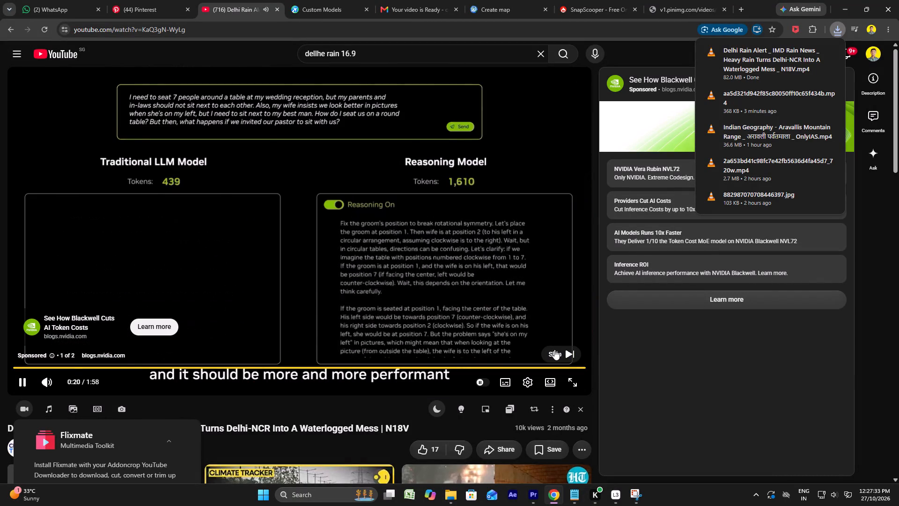
pyautogui.click(554, 350)
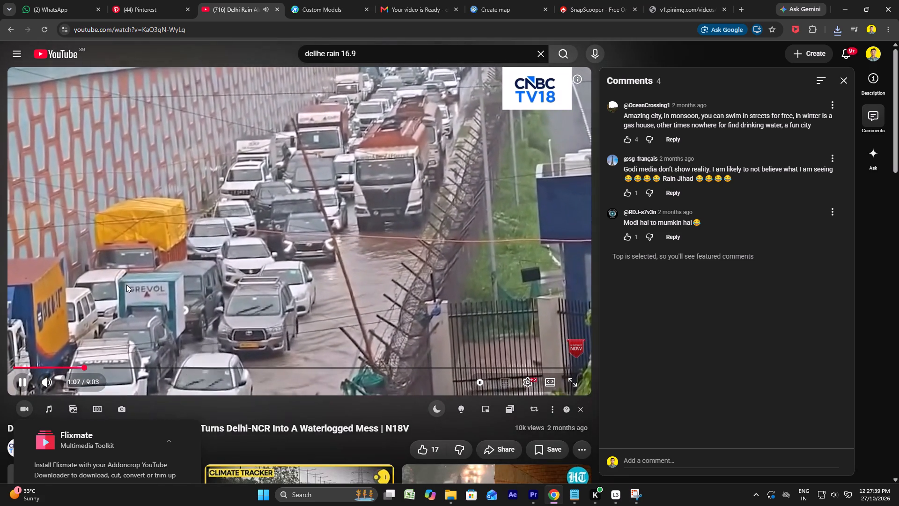
pyautogui.scroll(-4, 126, 284)
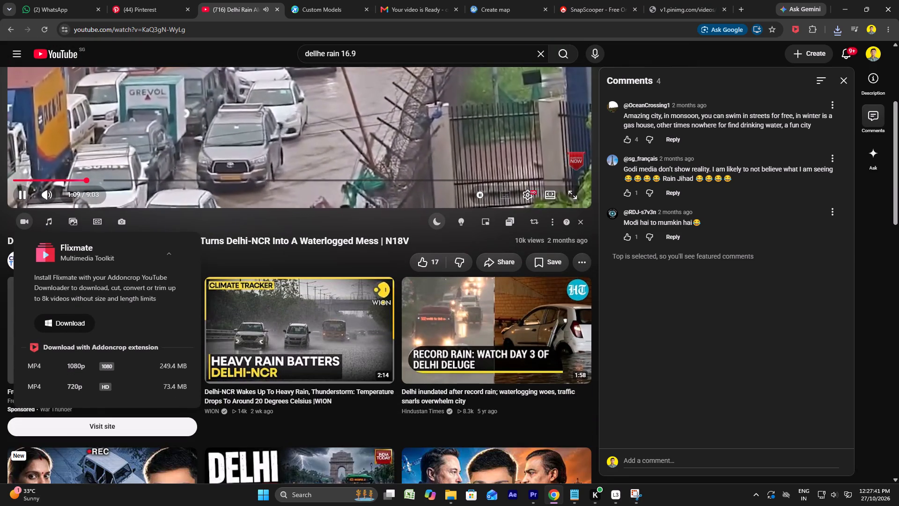
pyautogui.click(837, 26)
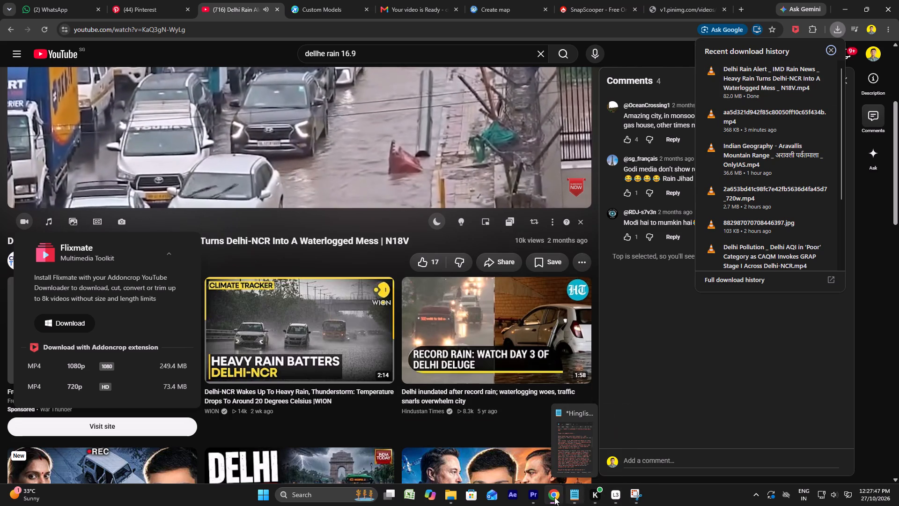
# Close the Snipping Tool window holding the Chennai map recording.
pyautogui.click(535, 497)
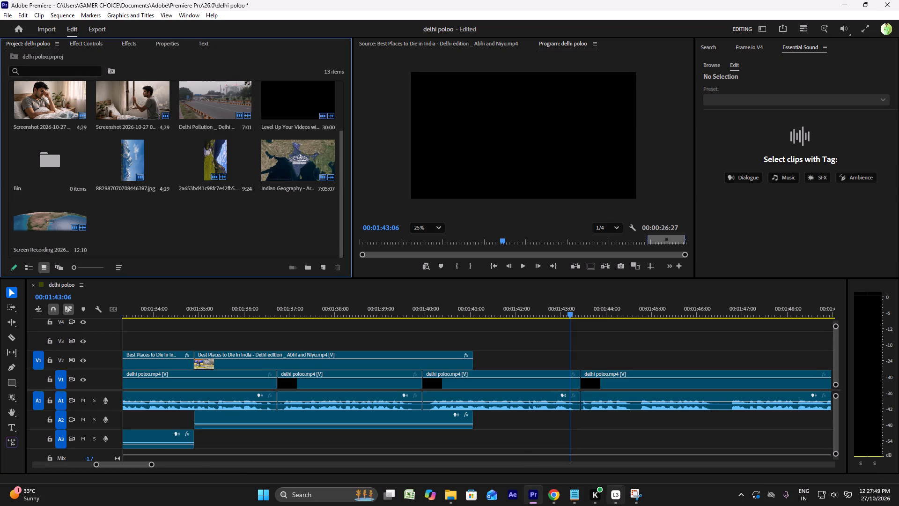
pyautogui.click(548, 491)
pyautogui.click(639, 489)
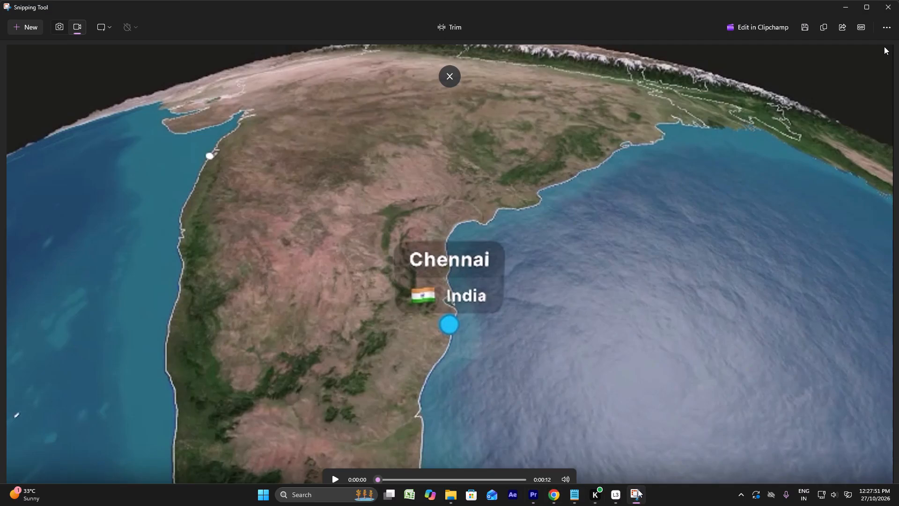
pyautogui.click(890, 9)
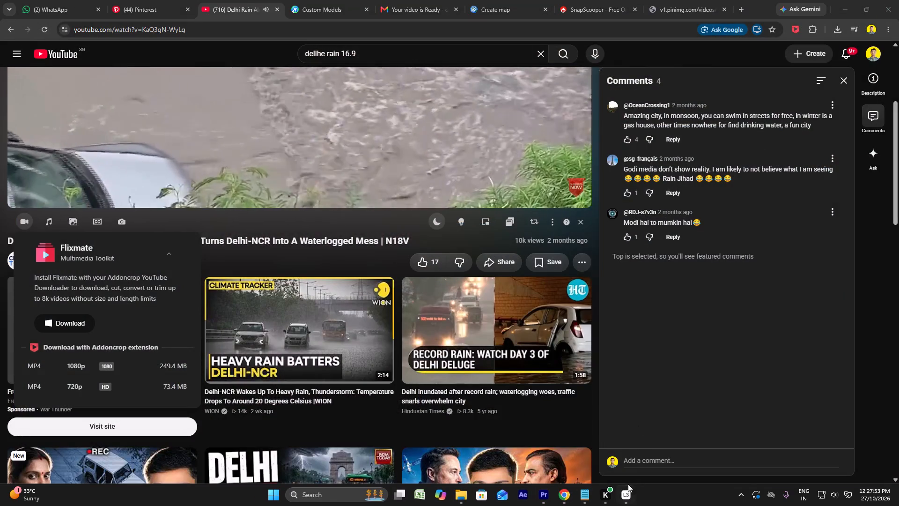
# Stop the current Loggy3 recording session, start a new one, and return to the browser.
pyautogui.click(623, 490)
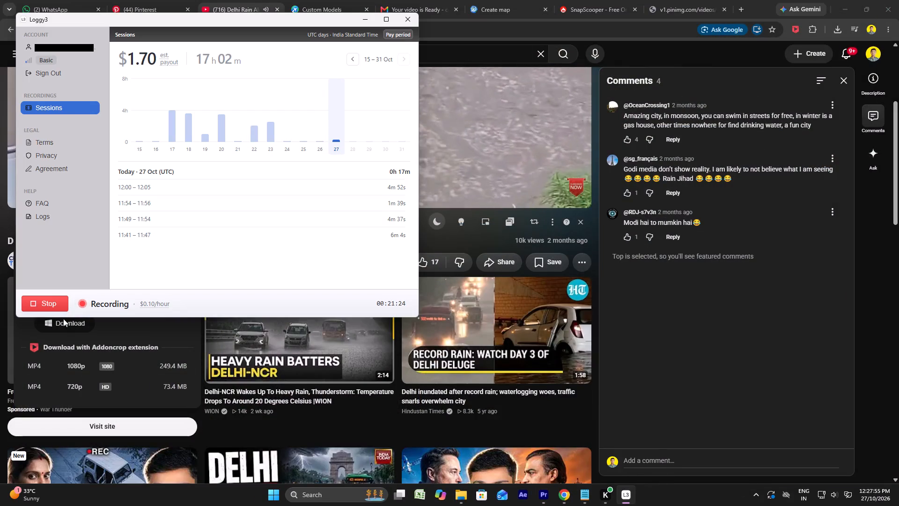
pyautogui.click(44, 301)
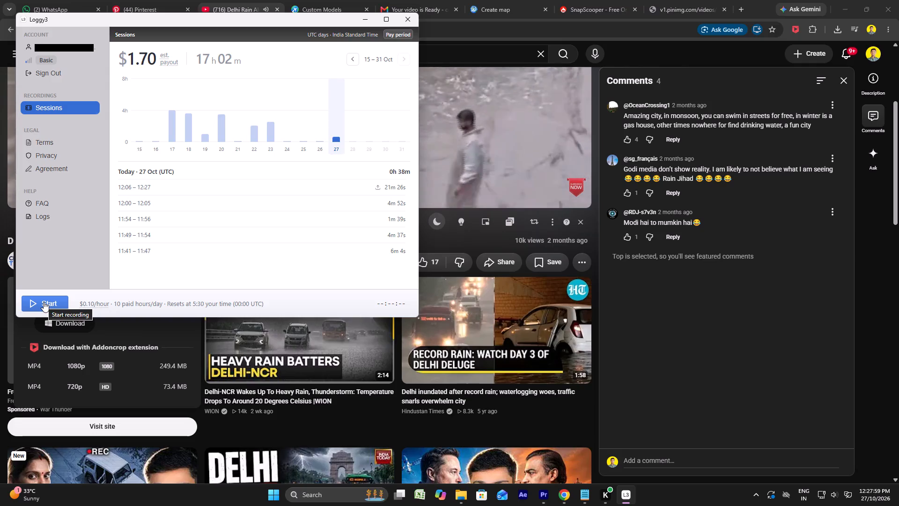
pyautogui.click(44, 302)
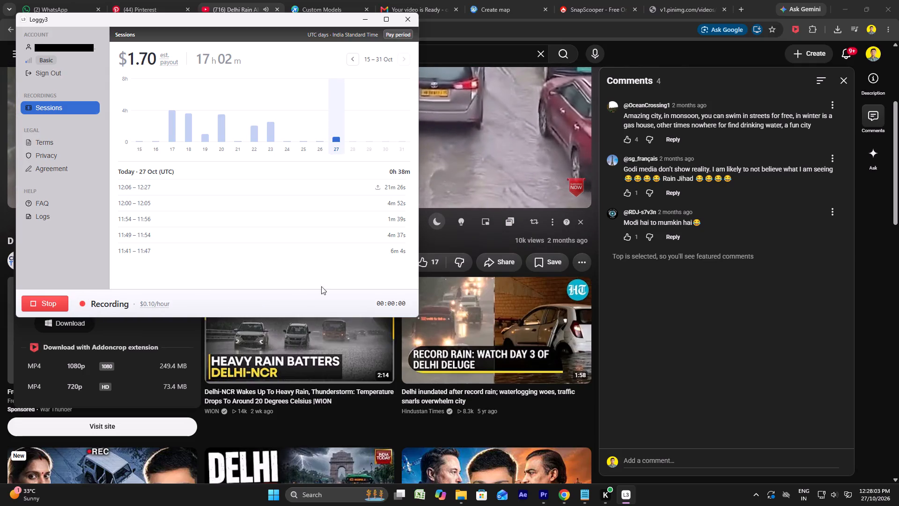
pyautogui.click(447, 244)
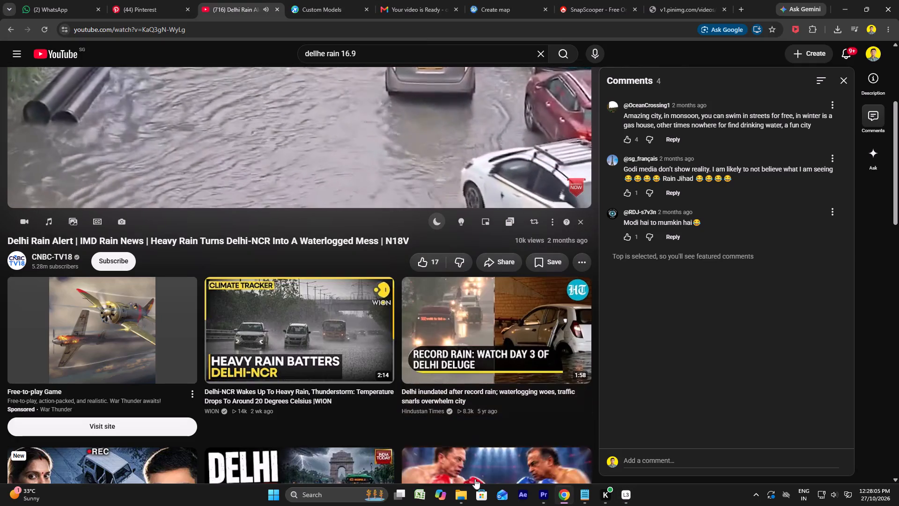
# Switch to Premiere and import the "Delhi Rain Alert" video from the Downloads folder into the delhi poloo project.
pyautogui.click(549, 495)
pyautogui.click(498, 326)
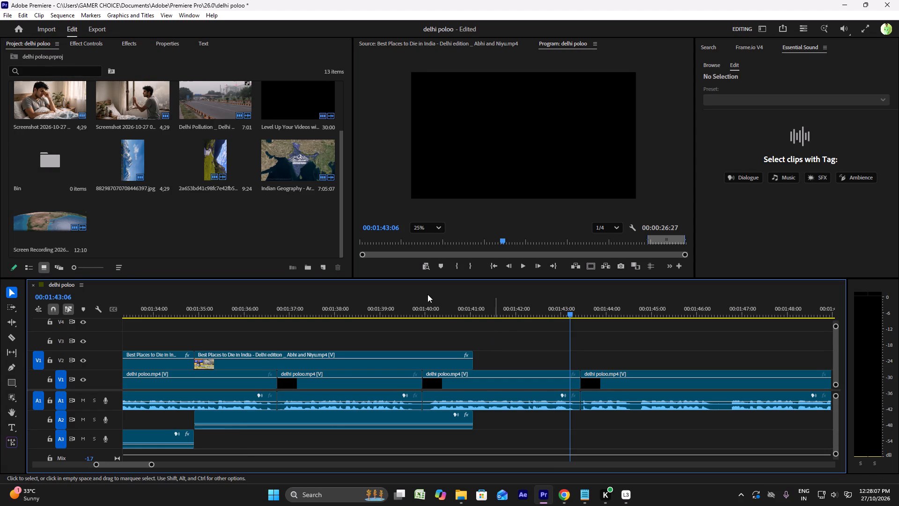
pyautogui.doubleClick(213, 217)
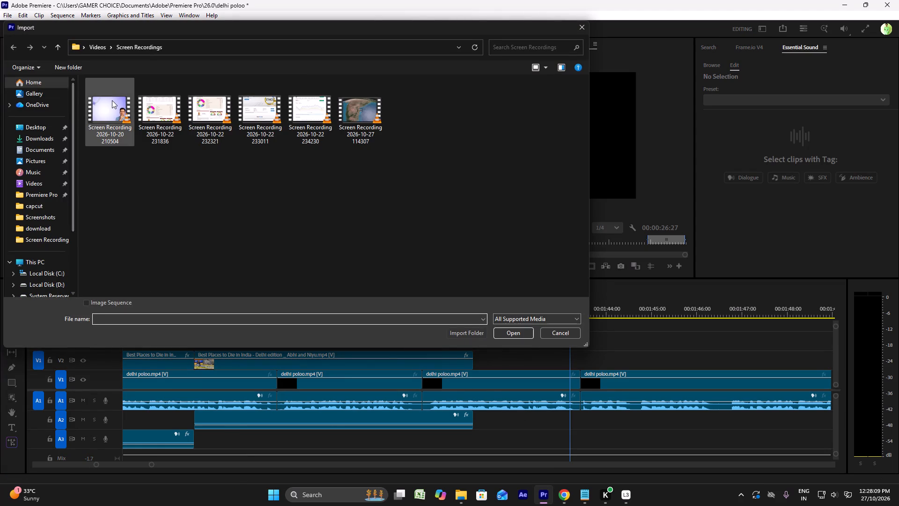
pyautogui.click(112, 101)
pyautogui.click(361, 101)
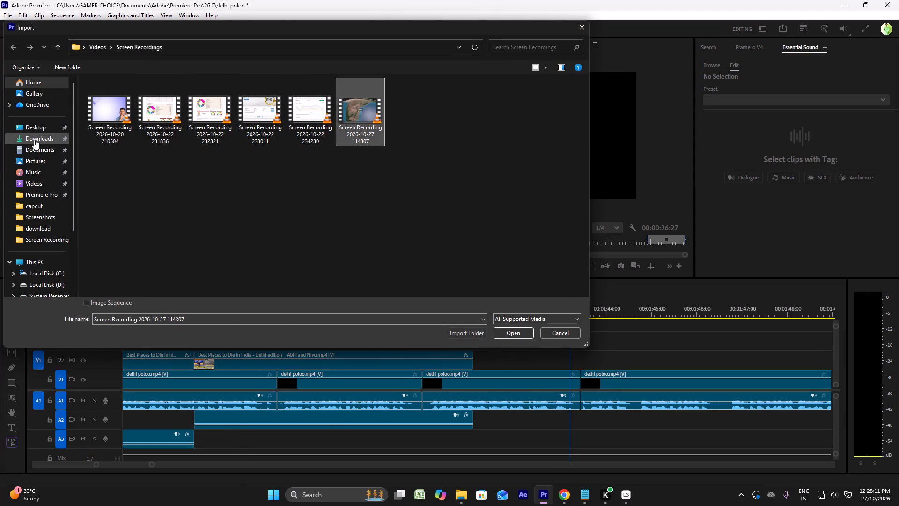
pyautogui.click(34, 140)
pyautogui.click(114, 139)
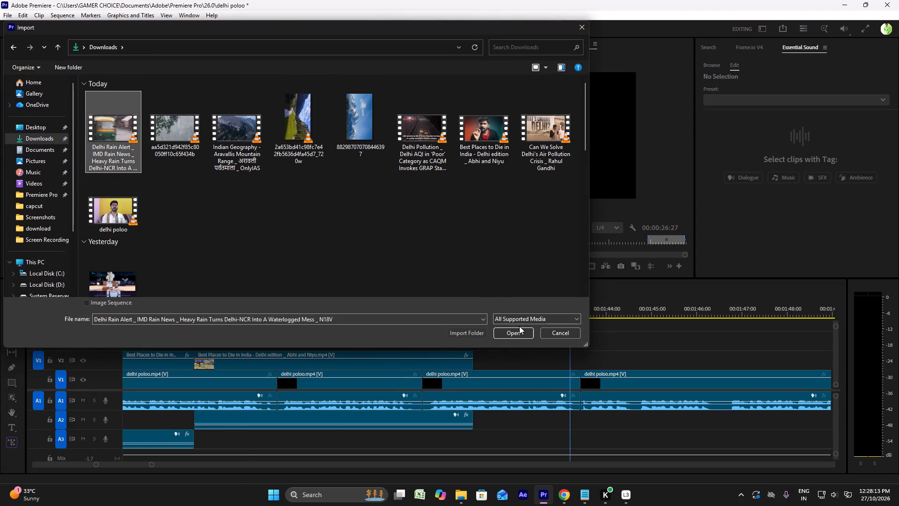
pyautogui.click(520, 330)
# Place the Delhi Rain Alert clip on V3 with its audio on A2, starting at about 00:01:42:15.
pyautogui.moveTo(125, 222); pyautogui.dragTo(529, 303)
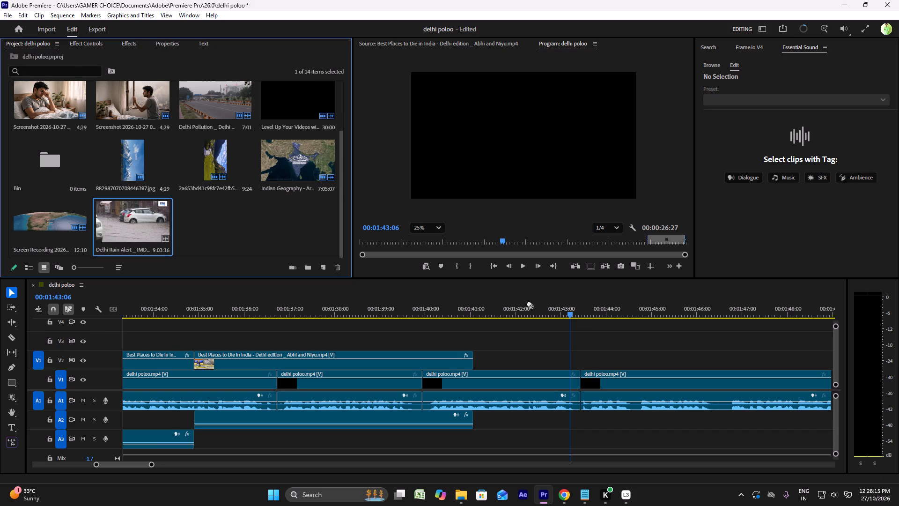
pyautogui.moveTo(529, 303); pyautogui.dragTo(537, 334)
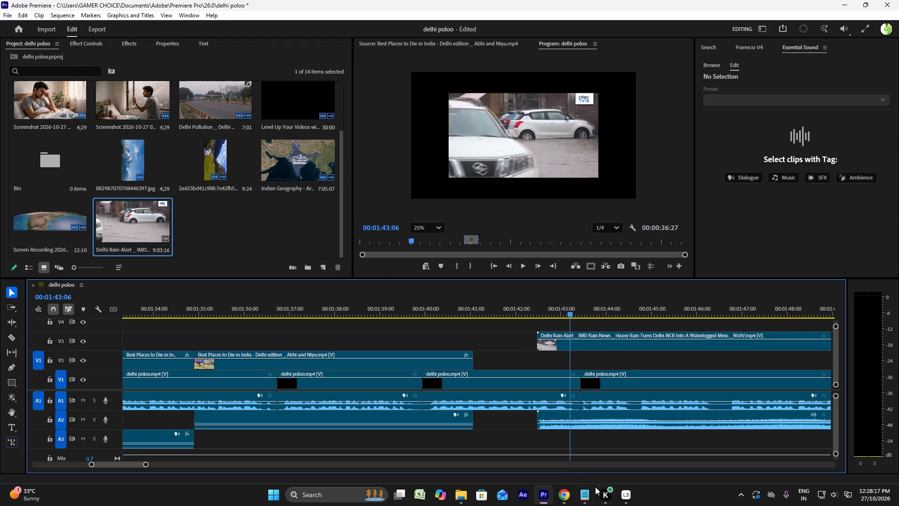
# Switch to Chrome to pause the CNBC-TV18 video, and bring up the Hinglish script in Notepad.
pyautogui.click(560, 489)
pyautogui.scroll(4, 295, 186)
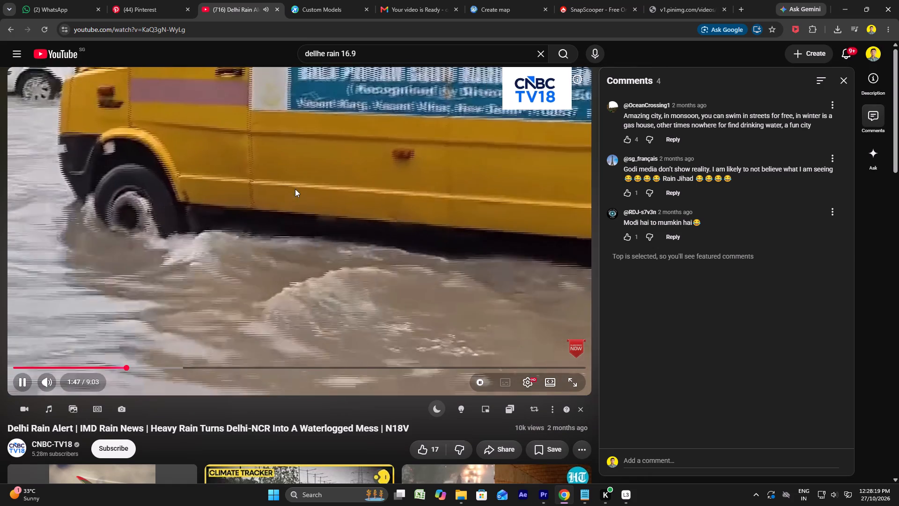
pyautogui.click(295, 189)
pyautogui.click(588, 494)
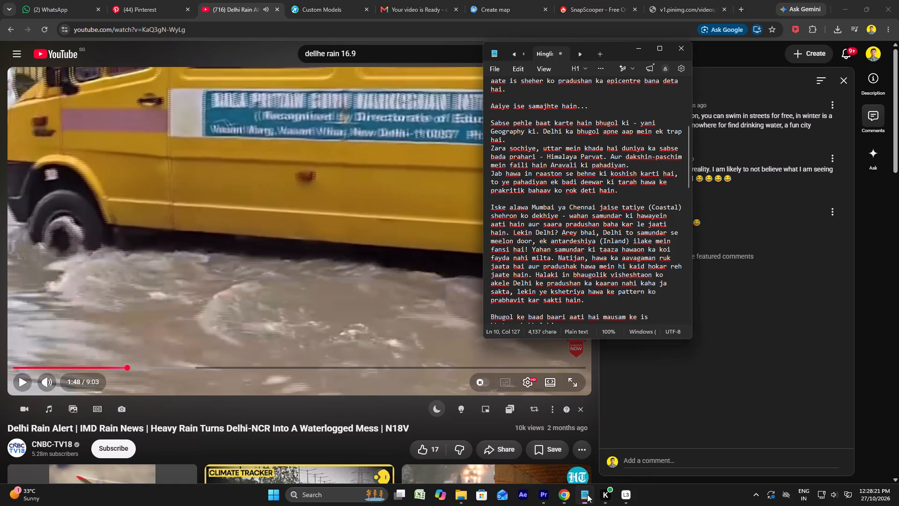
# Switch to Premiere and frame the Delhi Rain Alert clip on V3 with Scale 191 and horizontal Position 1145.
pyautogui.click(543, 493)
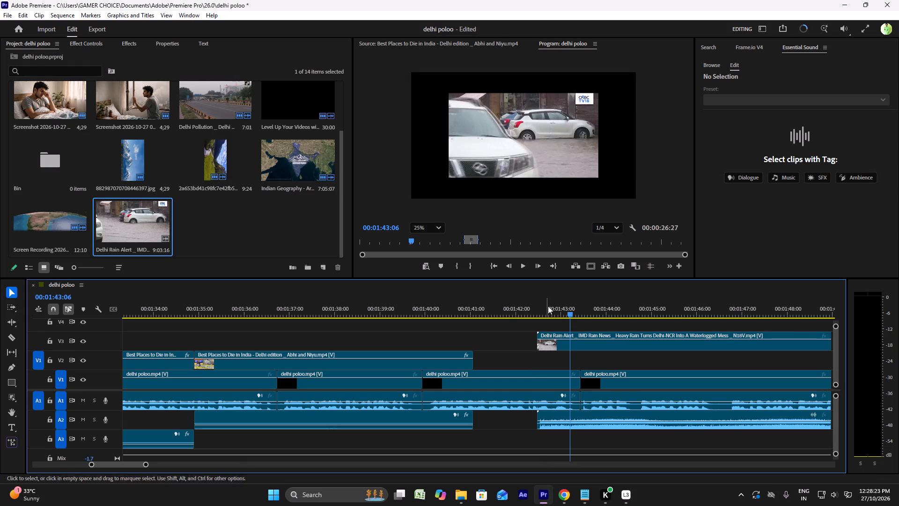
pyautogui.click(548, 305)
pyautogui.click(579, 336)
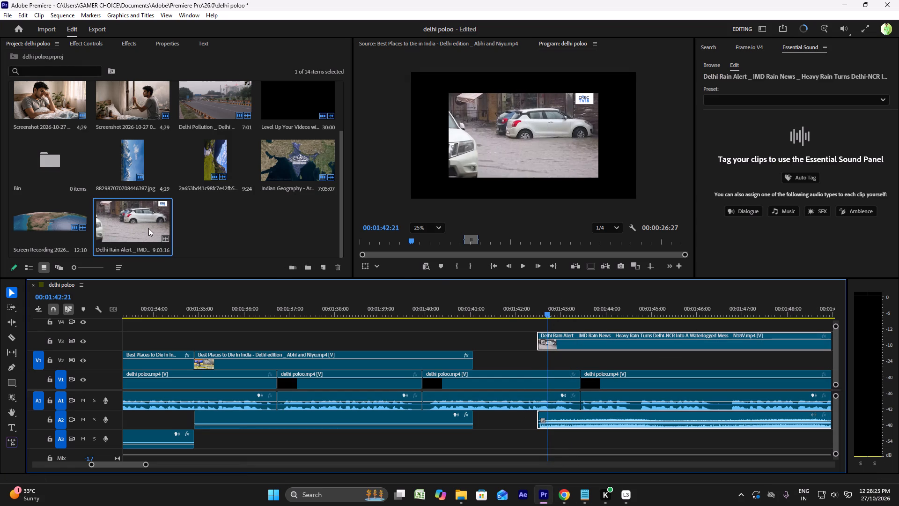
pyautogui.click(88, 39)
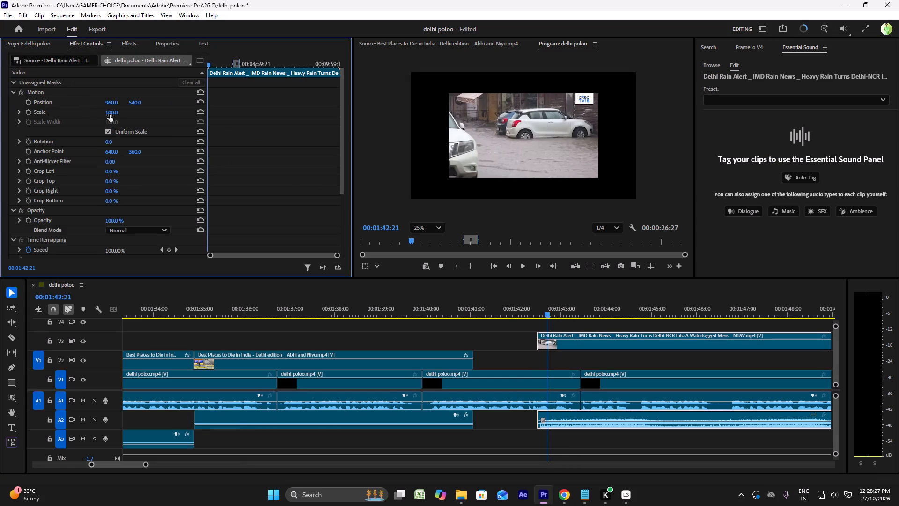
pyautogui.moveTo(114, 113); pyautogui.dragTo(146, 113)
pyautogui.moveTo(115, 103); pyautogui.dragTo(132, 103)
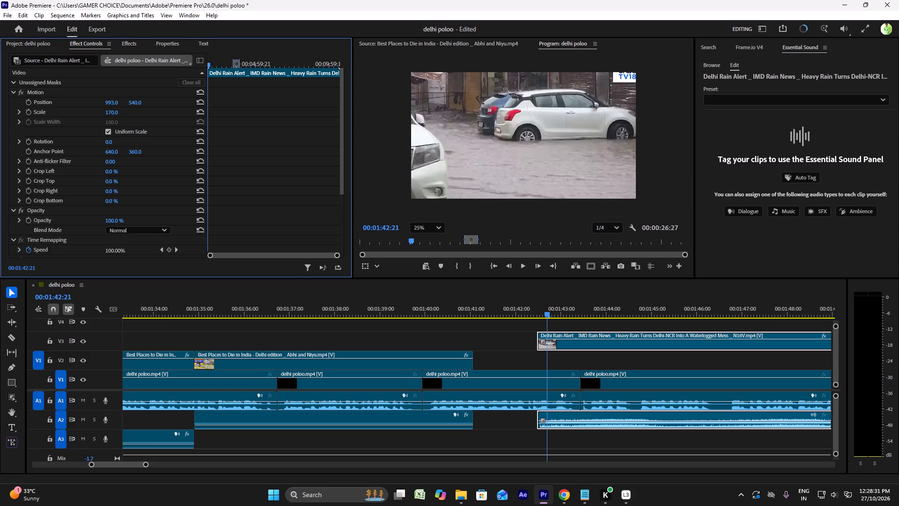
pyautogui.moveTo(132, 103); pyautogui.dragTo(196, 107)
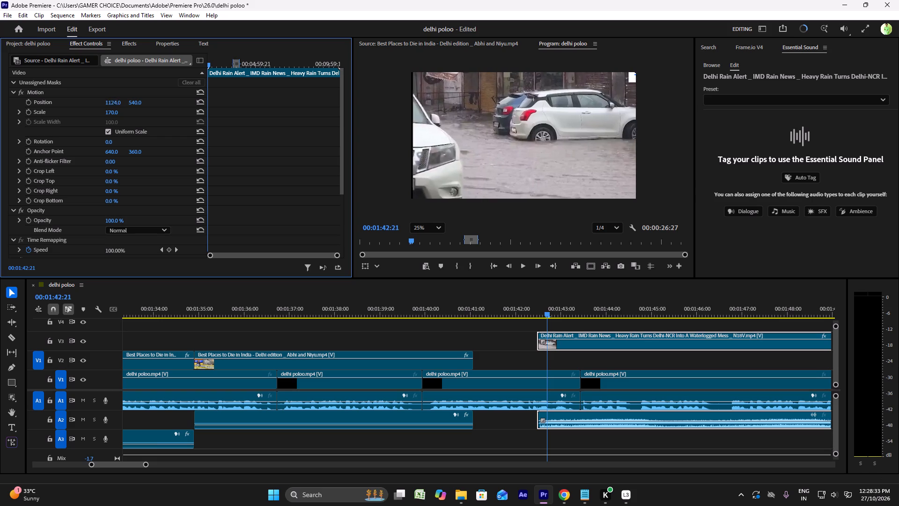
pyautogui.moveTo(196, 107); pyautogui.dragTo(205, 109)
pyautogui.moveTo(120, 111); pyautogui.dragTo(128, 110)
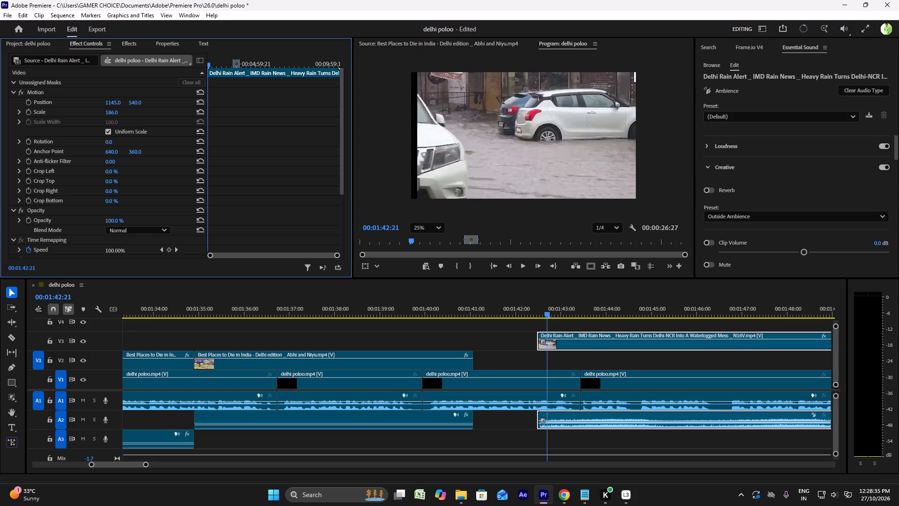
pyautogui.moveTo(128, 110); pyautogui.dragTo(130, 110)
pyautogui.press('space')
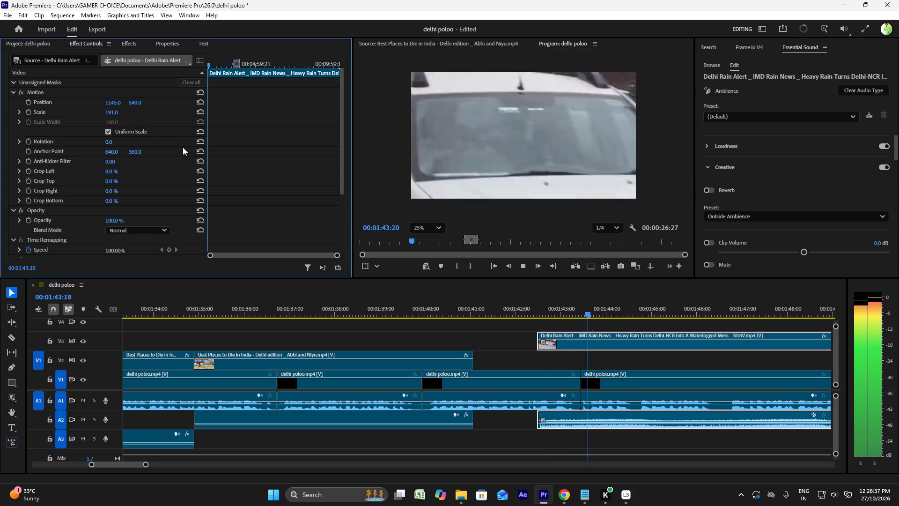
# Lower the Delhi Rain Alert audio on A2 to silence and play back the lead-in to the clip from about 00:01:39:20.
pyautogui.moveTo(642, 421); pyautogui.dragTo(639, 446)
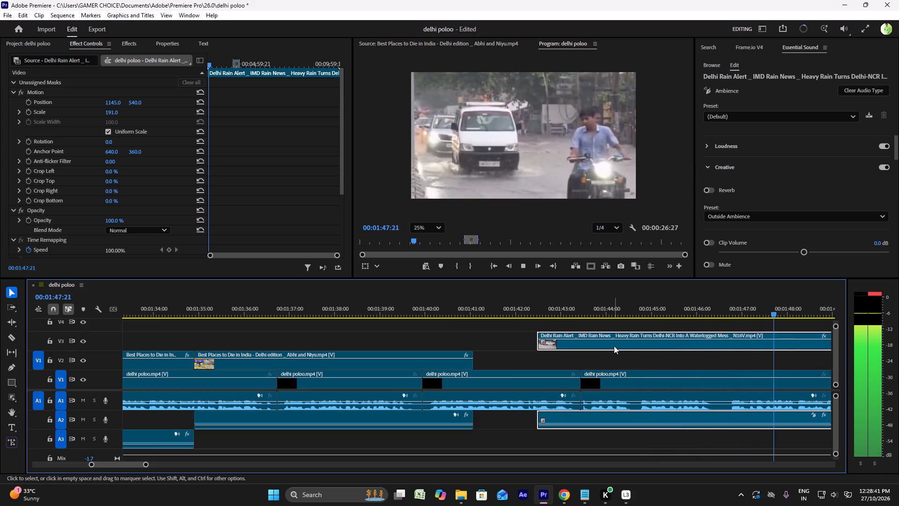
pyautogui.press('space')
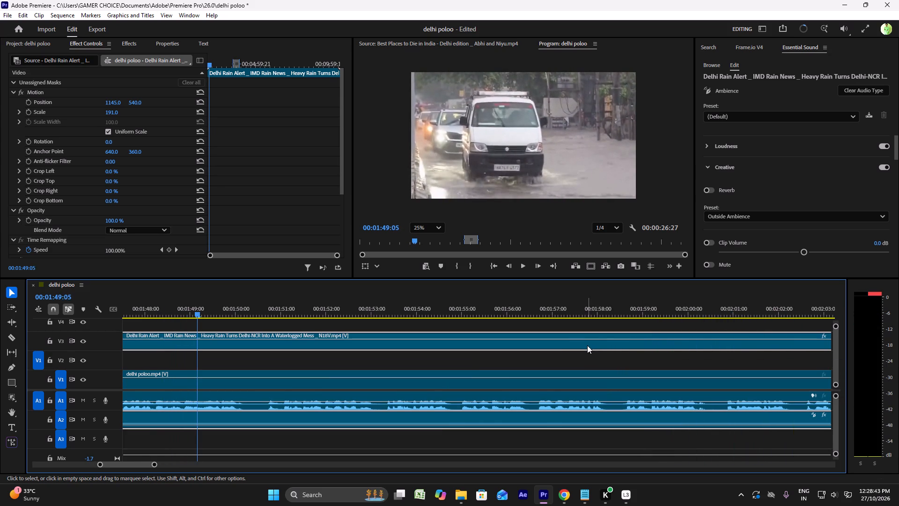
pyautogui.keyDown('alt'); pyautogui.scroll(-11, 585, 347); pyautogui.keyUp('alt')
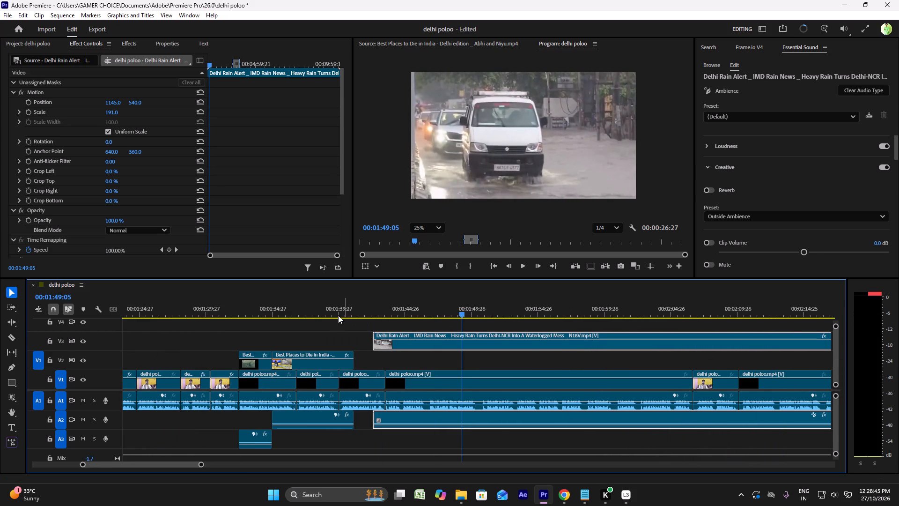
pyautogui.click(336, 315)
pyautogui.press('space')
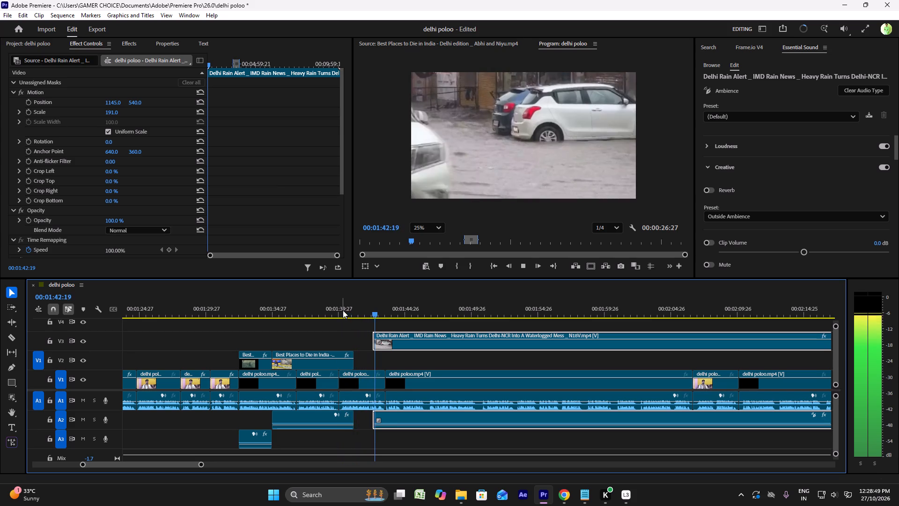
pyautogui.press('space')
# Import the aa5d321d942f85c80050ff10c65f434b rain video from the Downloads folder into the project.
pyautogui.click(23, 45)
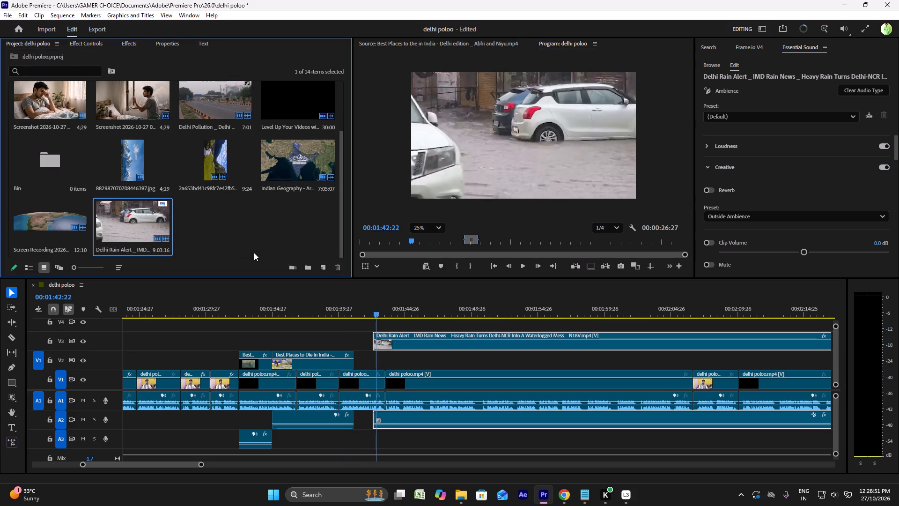
pyautogui.doubleClick(253, 243)
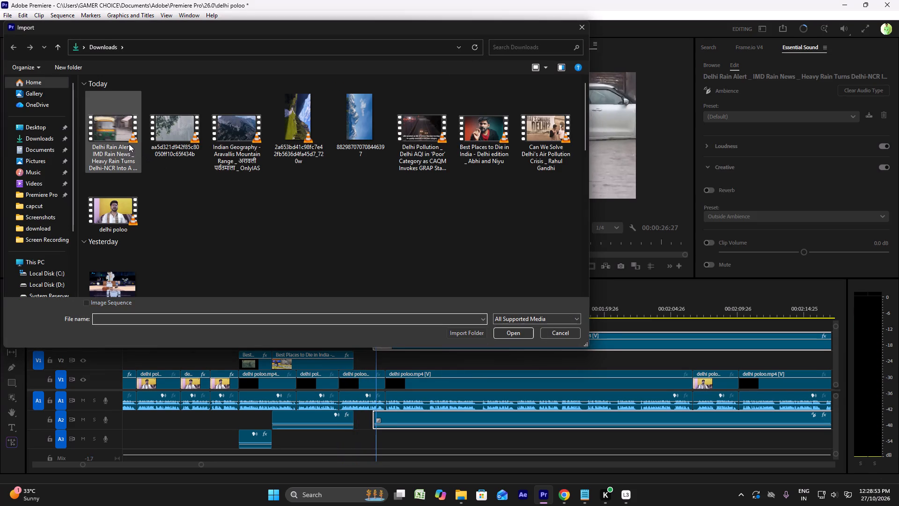
pyautogui.click(195, 143)
pyautogui.click(512, 334)
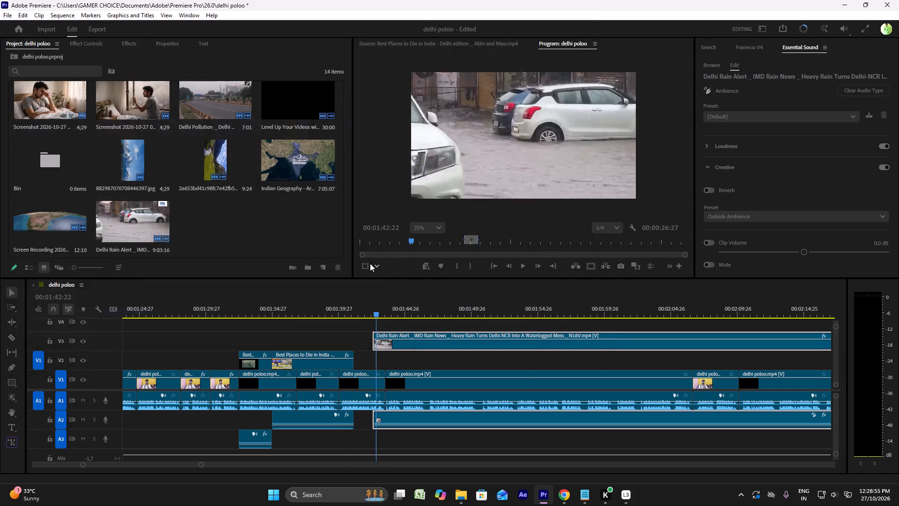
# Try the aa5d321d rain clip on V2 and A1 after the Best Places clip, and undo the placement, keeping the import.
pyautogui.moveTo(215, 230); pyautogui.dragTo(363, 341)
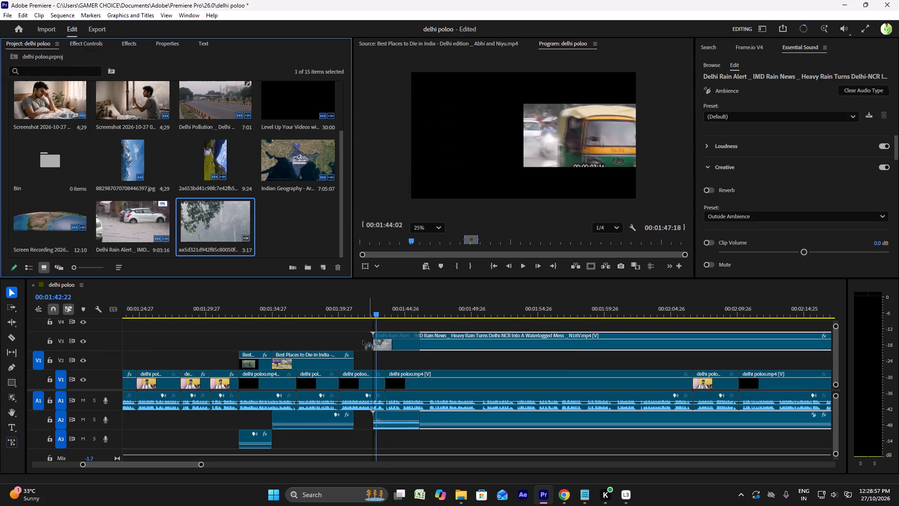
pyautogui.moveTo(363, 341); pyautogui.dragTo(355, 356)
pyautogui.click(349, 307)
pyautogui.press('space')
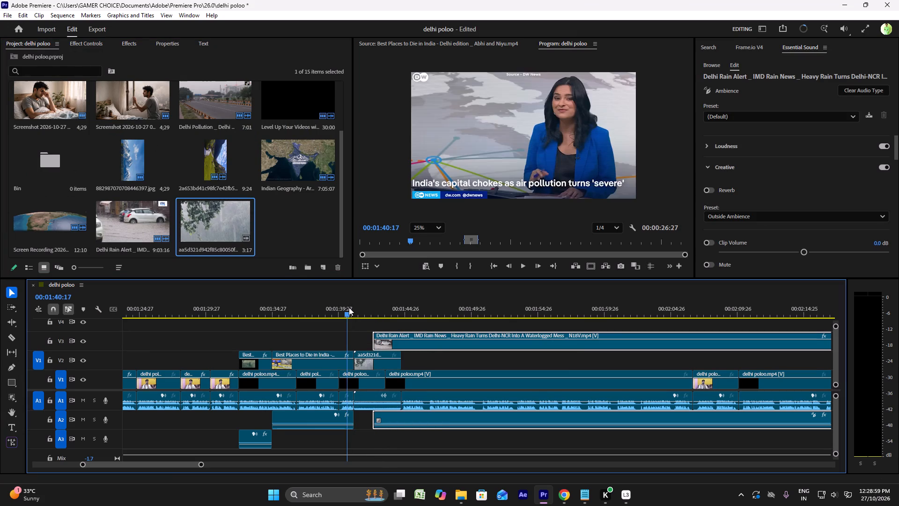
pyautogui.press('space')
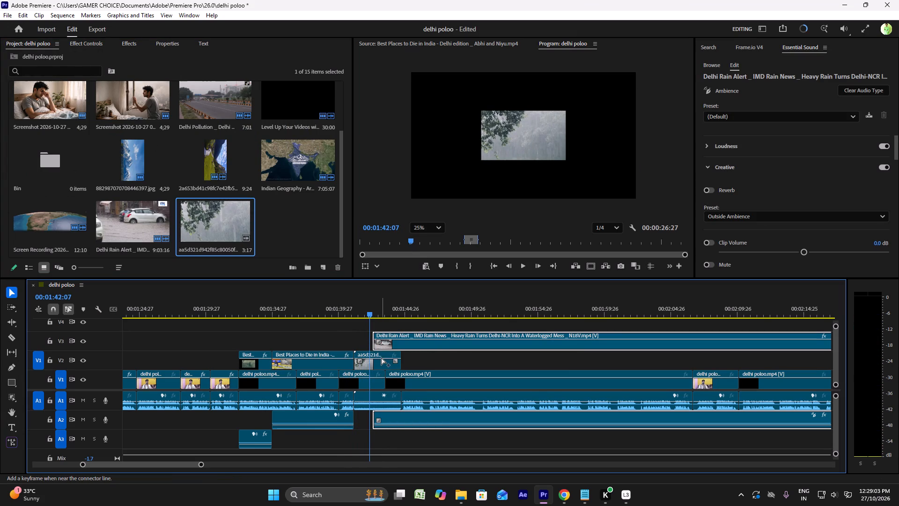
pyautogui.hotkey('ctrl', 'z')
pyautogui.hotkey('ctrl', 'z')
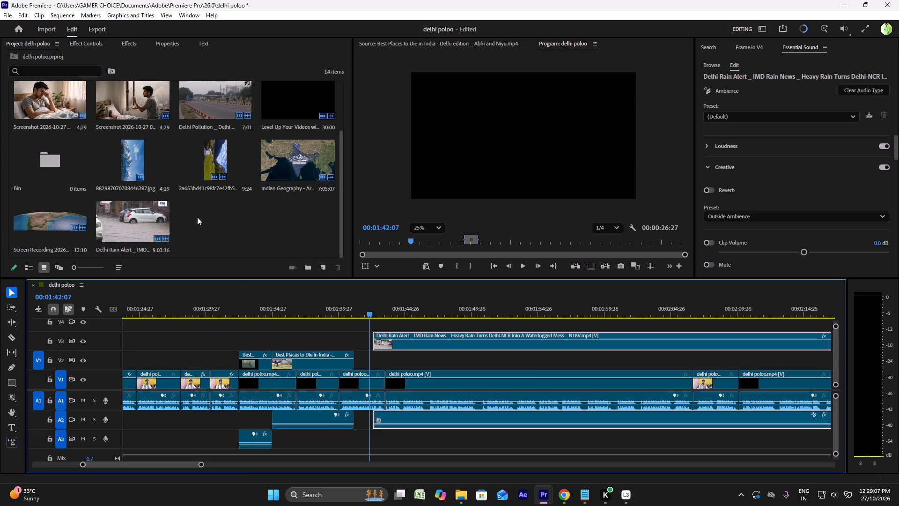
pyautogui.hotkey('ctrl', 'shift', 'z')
# Place the aa5d321d rain clip on V4 with audio on A3, starting where the Best Places clip ends, about 00:01:41:02.
pyautogui.moveTo(197, 217); pyautogui.dragTo(363, 327)
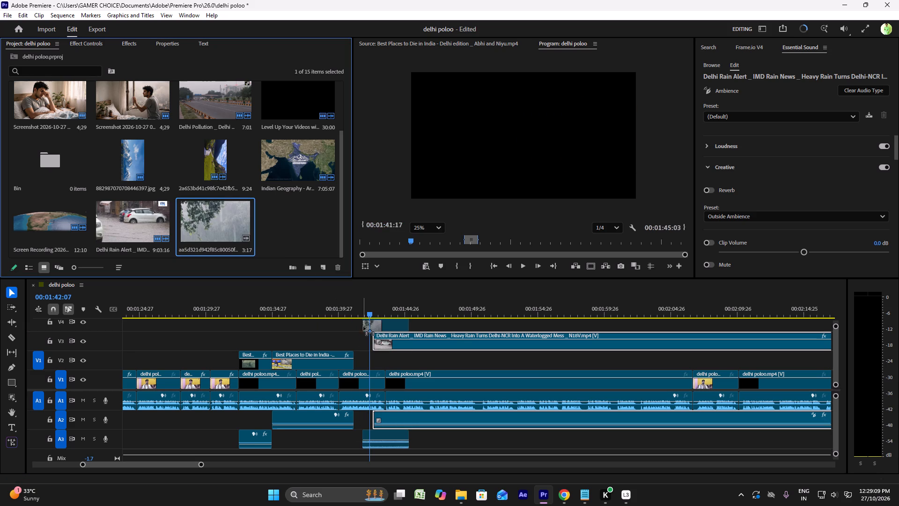
pyautogui.moveTo(363, 327); pyautogui.dragTo(363, 323)
pyautogui.moveTo(383, 328); pyautogui.dragTo(371, 325)
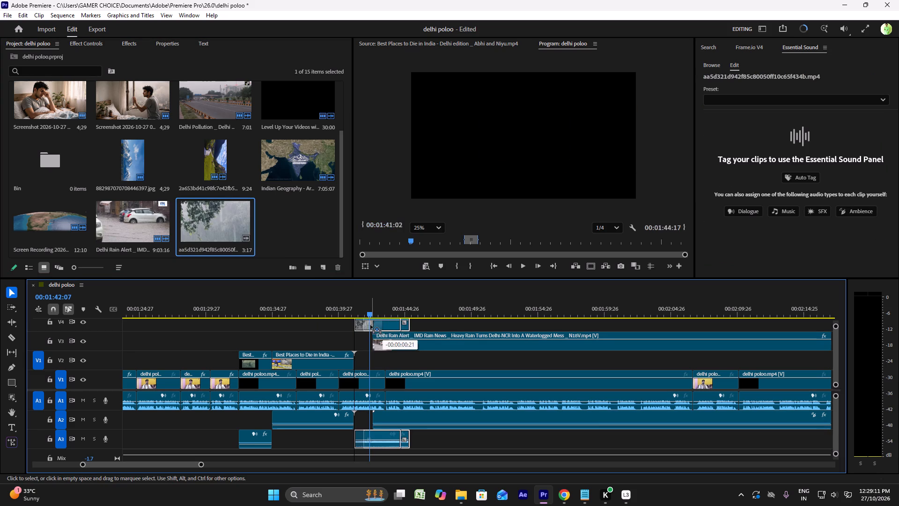
# Lower the aa5d321d rain clip's audio level on A3 to -999 dB.
pyautogui.moveTo(365, 440); pyautogui.dragTo(365, 455)
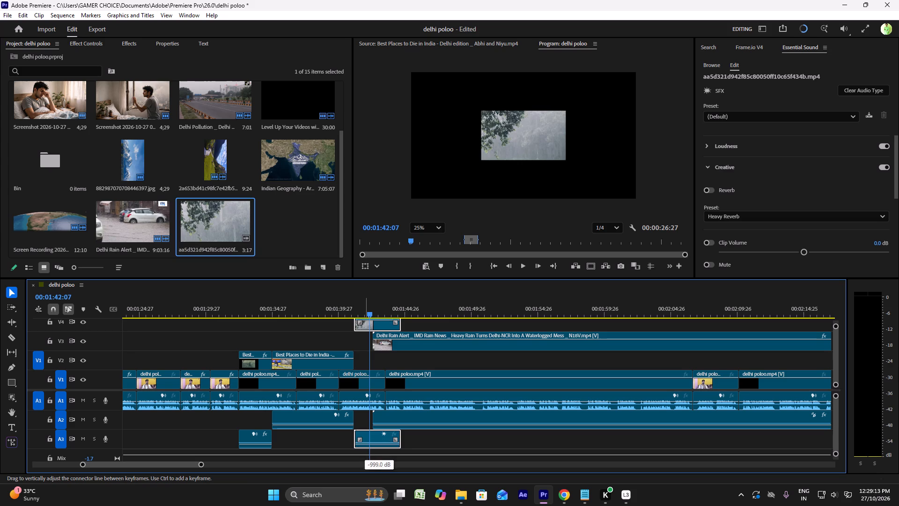
pyautogui.moveTo(365, 455); pyautogui.dragTo(365, 460)
# Move the aa5d321d rain video from V4 to V2 directly after the Best Places clip and play back the transition.
pyautogui.moveTo(367, 329); pyautogui.dragTo(360, 349)
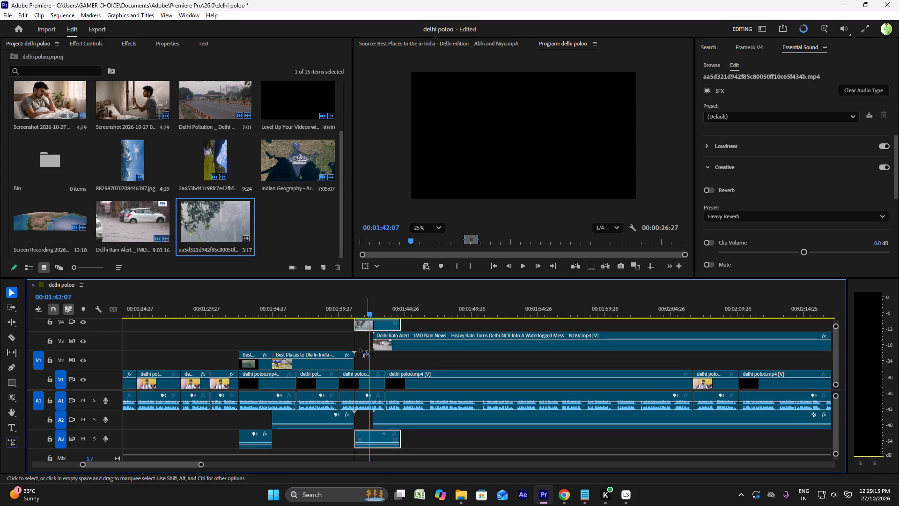
pyautogui.moveTo(360, 349); pyautogui.dragTo(360, 360)
pyautogui.click(351, 314)
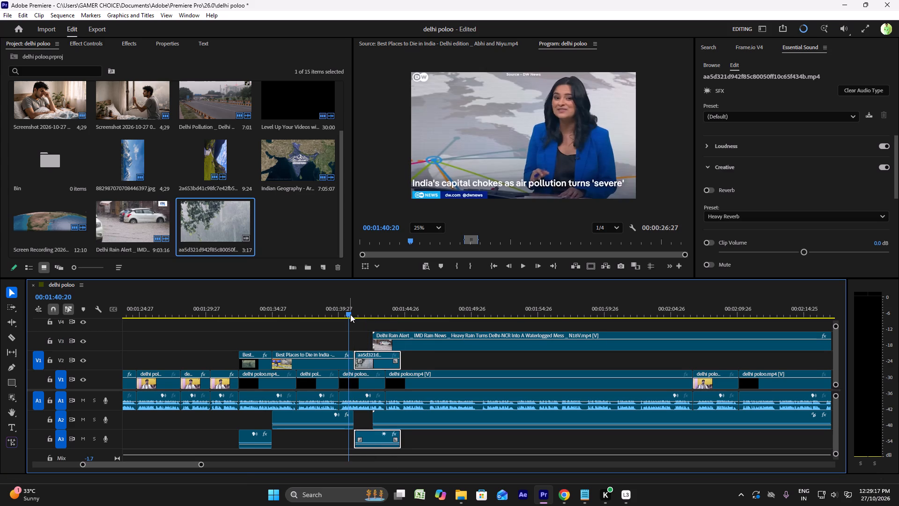
pyautogui.press('space')
pyautogui.press('space')
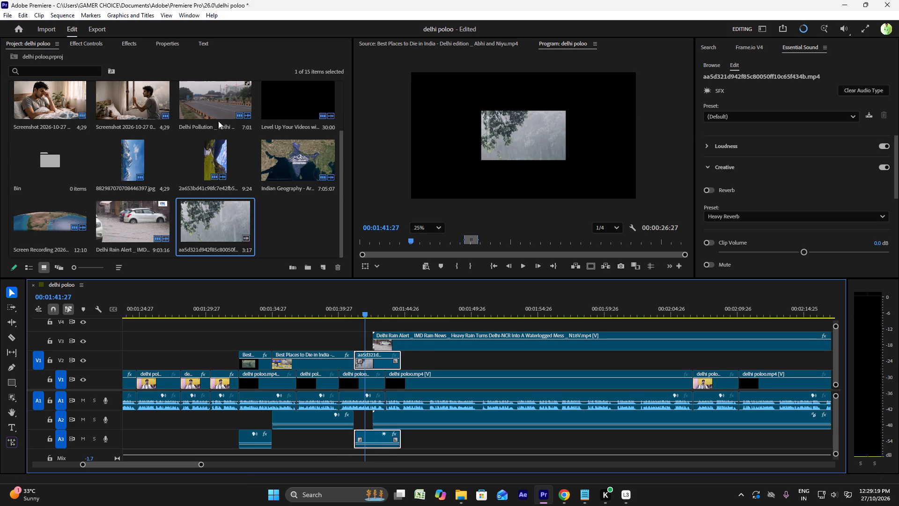
# Scale the aa5d321d rain clip to 275 so it fills the frame, and play it back.
pyautogui.click(91, 49)
pyautogui.moveTo(113, 114); pyautogui.dragTo(114, 114)
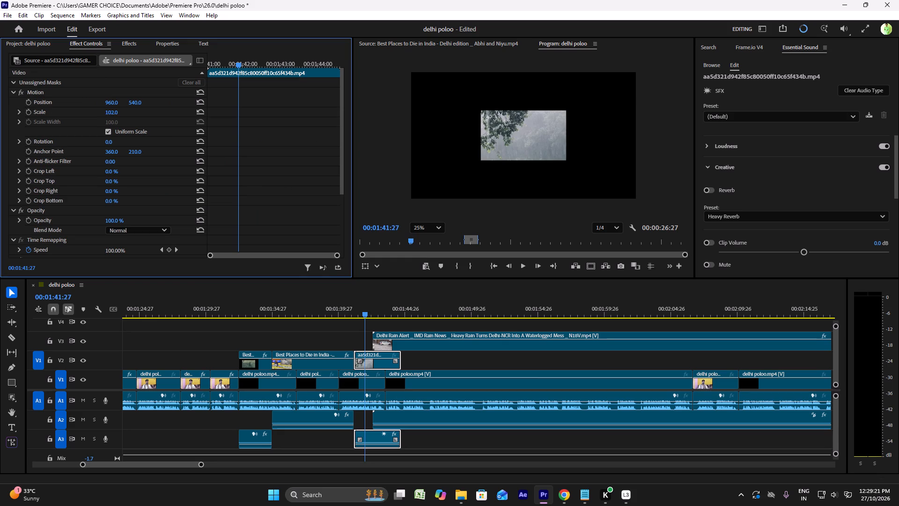
pyautogui.moveTo(114, 114); pyautogui.dragTo(172, 125)
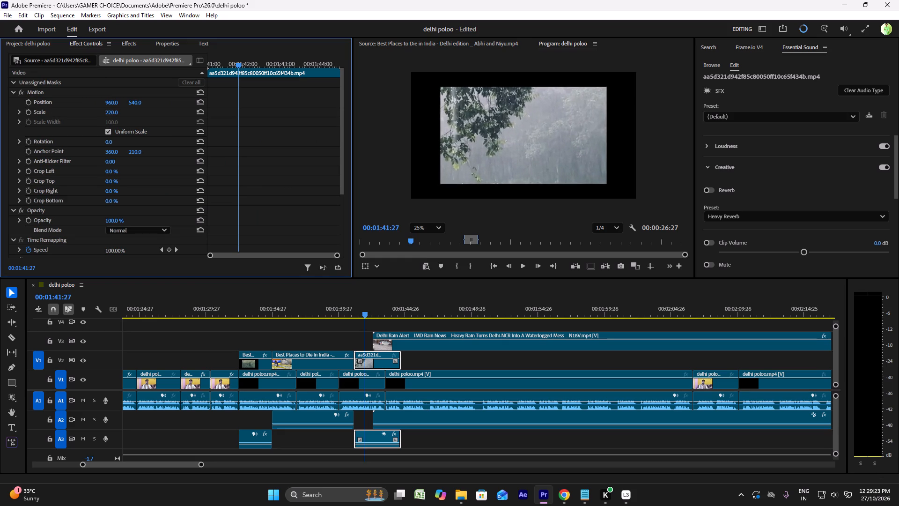
pyautogui.moveTo(172, 125); pyautogui.dragTo(190, 130)
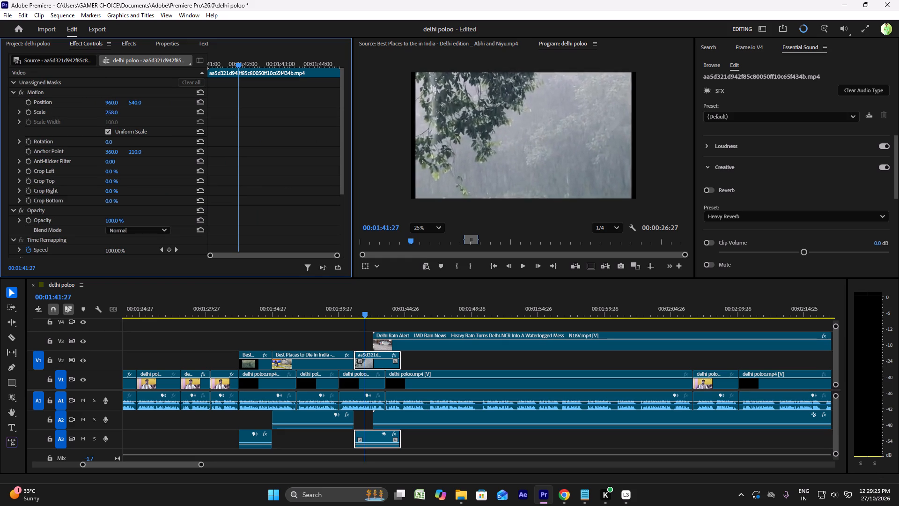
pyautogui.moveTo(190, 130); pyautogui.dragTo(199, 131)
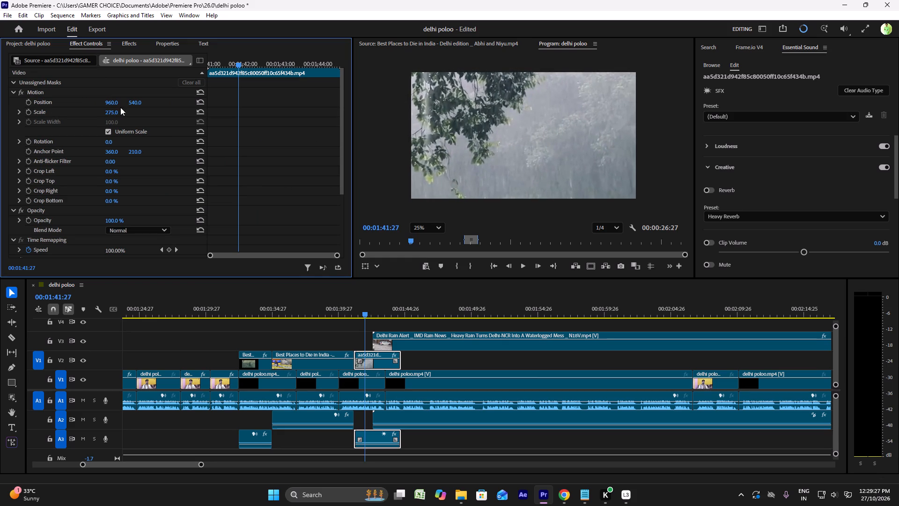
pyautogui.press('space')
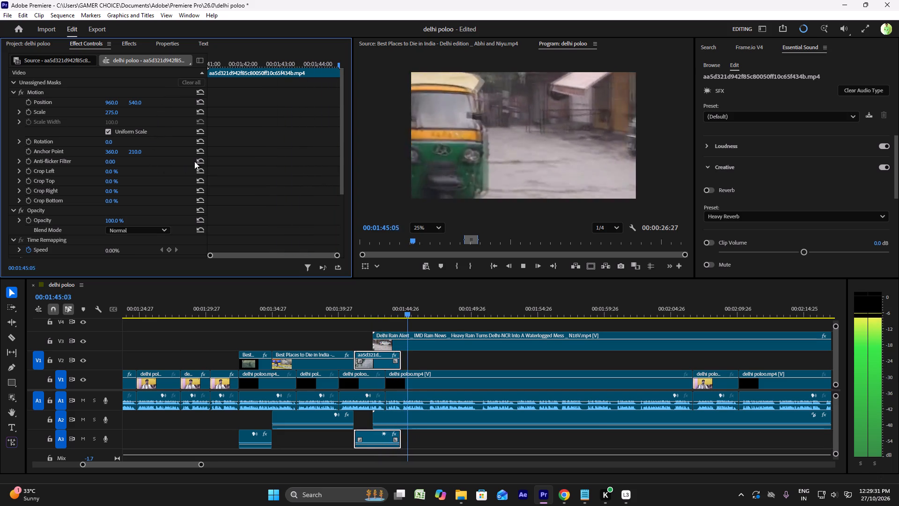
pyautogui.press('space')
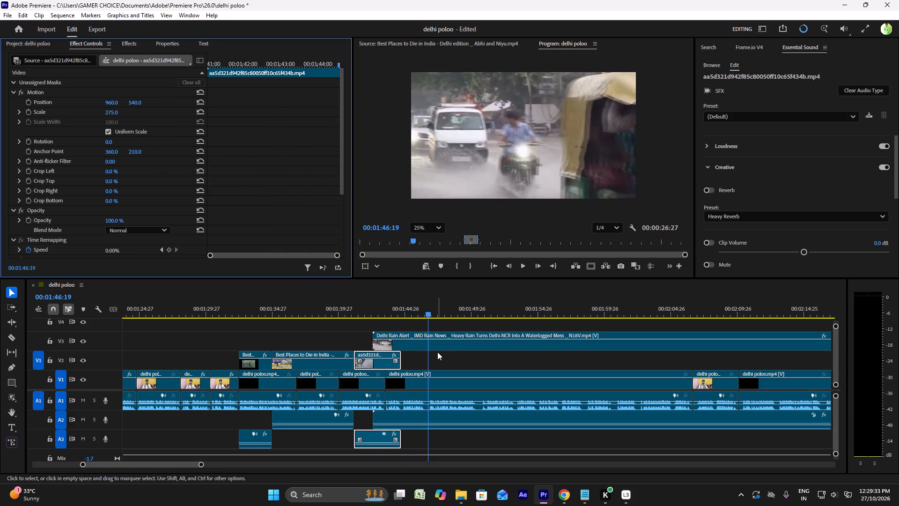
# Move the Delhi Rain Alert clip from V3 to V2 so it starts directly after the aa5d321d rain clip.
pyautogui.moveTo(437, 348); pyautogui.dragTo(469, 356)
# Review the rain section by playing it from about 00:01:40, replaying repeatedly from just before the Delhi Rain Alert clip.
pyautogui.click(346, 312)
pyautogui.press('space')
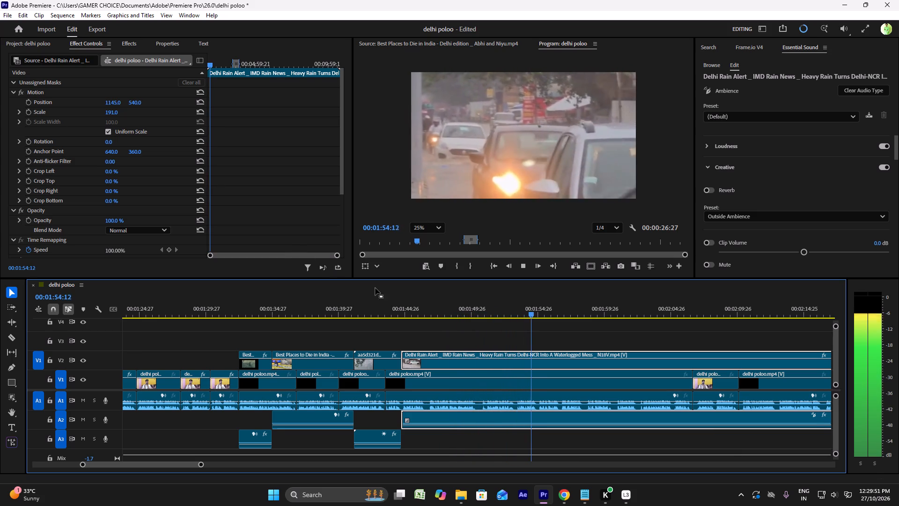
pyautogui.click(396, 308)
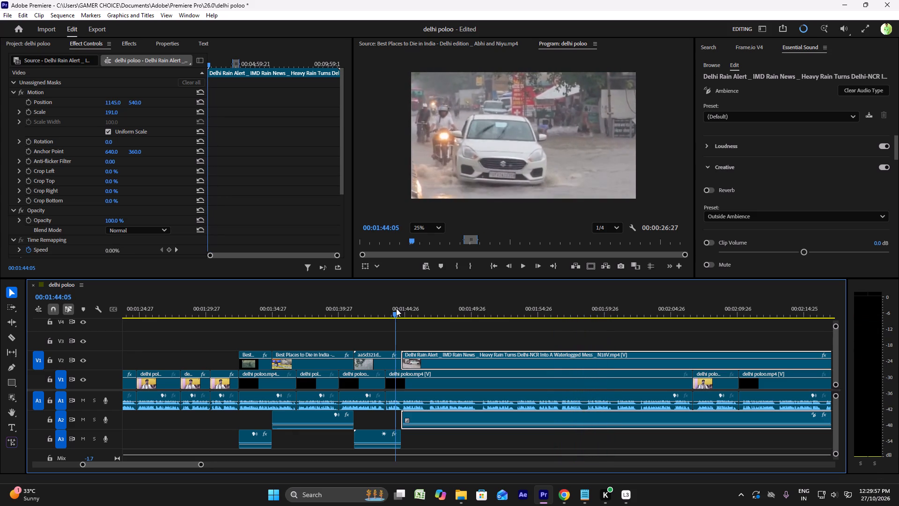
pyautogui.press('space')
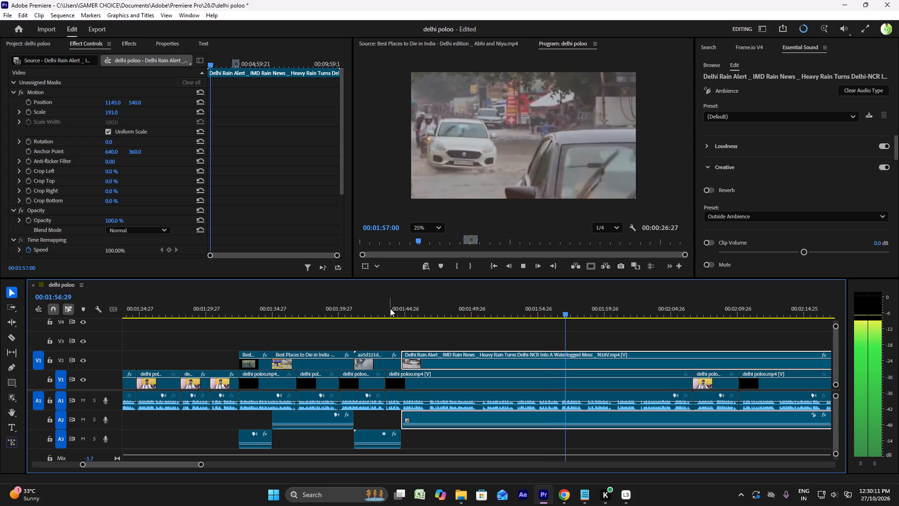
pyautogui.click(390, 308)
pyautogui.press('space')
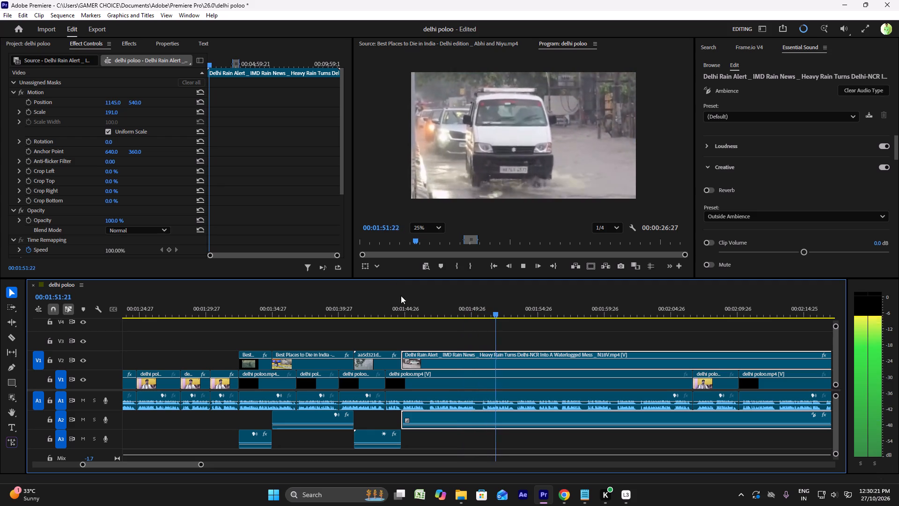
pyautogui.click(401, 296)
pyautogui.click(389, 298)
pyautogui.press('space')
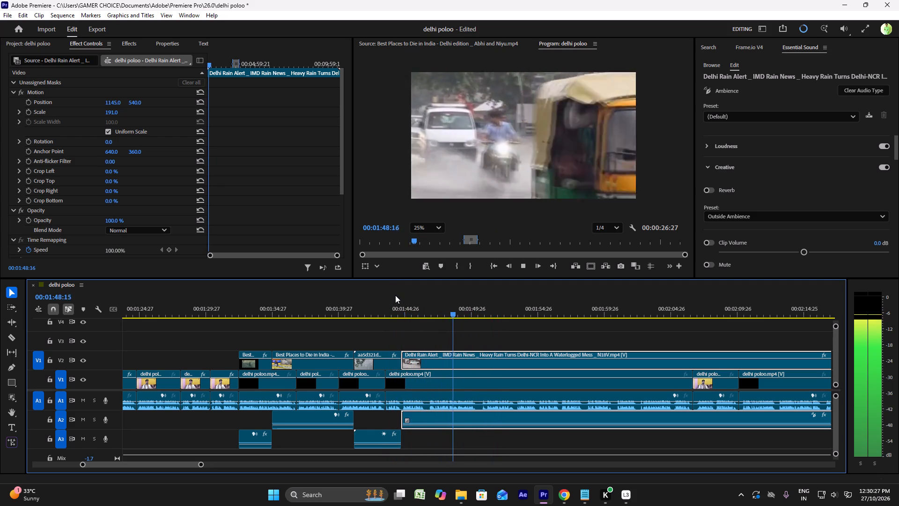
# Split the Delhi Rain Alert clip on V2 at 00:01:50:09.
pyautogui.press('space')
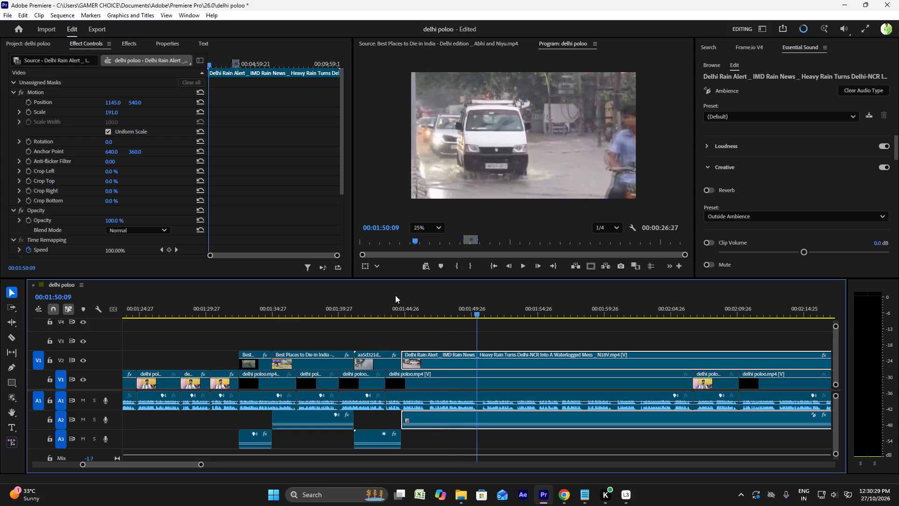
pyautogui.press('c')
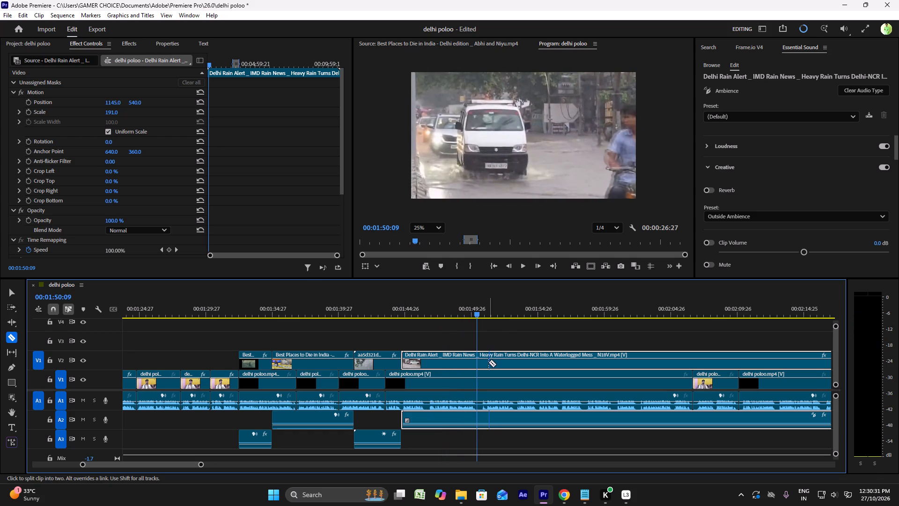
pyautogui.click(478, 361)
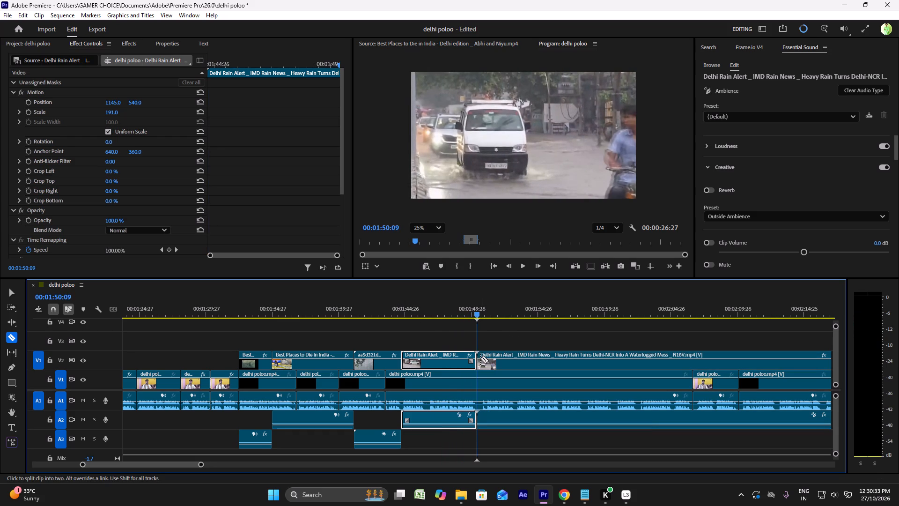
pyautogui.press('v')
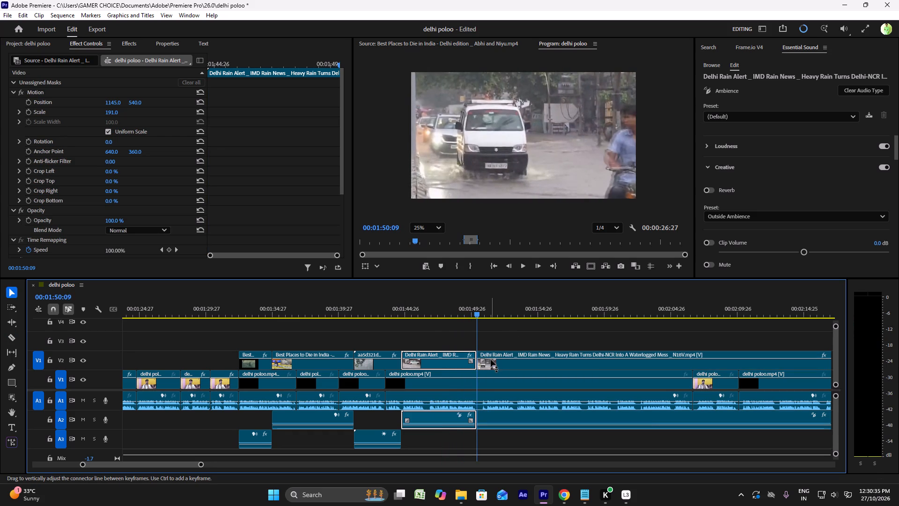
pyautogui.press('v')
# Play on past the cut, and delete the remaining part of the Delhi Rain Alert clip after 00:01:50:09.
pyautogui.press('space')
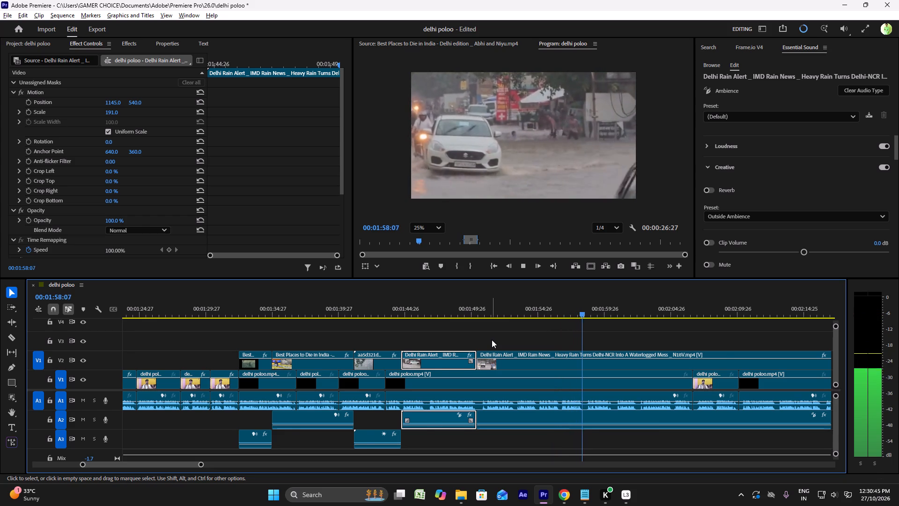
pyautogui.keyDown('alt'); pyautogui.scroll(-6, 492, 340); pyautogui.keyUp('alt')
pyautogui.scroll(-18, 492, 339)
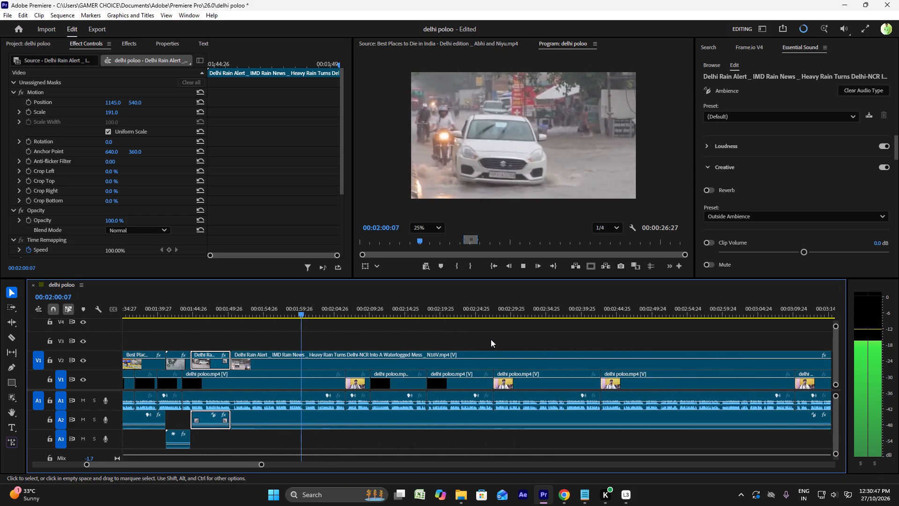
pyautogui.scroll(-13, 491, 339)
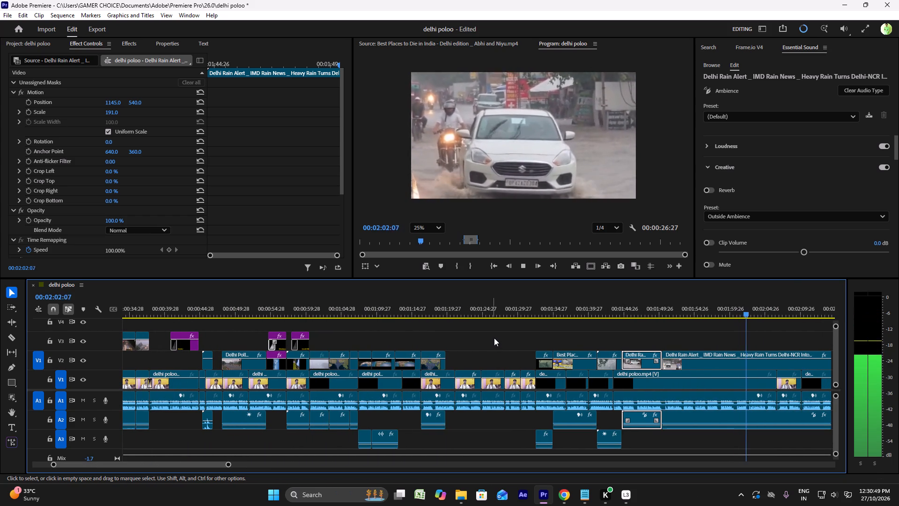
pyautogui.click(703, 364)
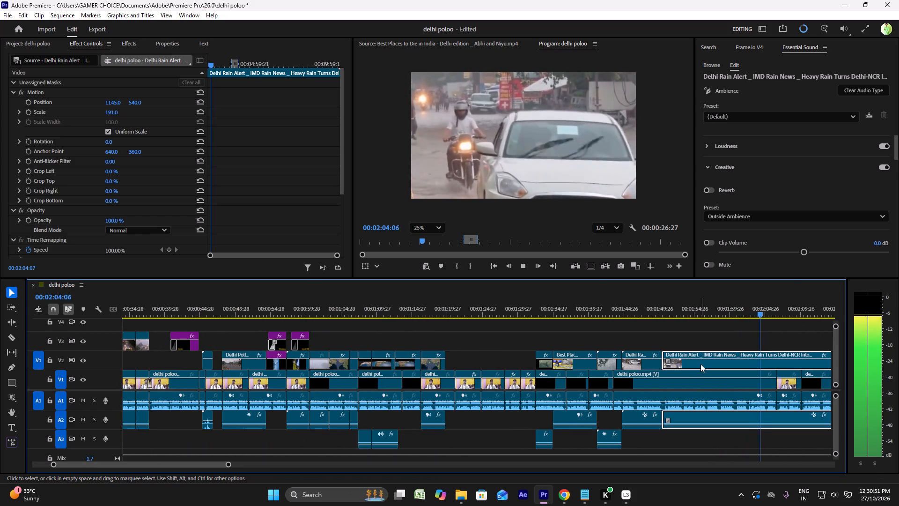
pyautogui.press('Delete')
# Play back the shortened Delhi Rain Alert clip and continue into the uncovered black section up to about 00:01:53.
pyautogui.scroll(-11, 700, 368)
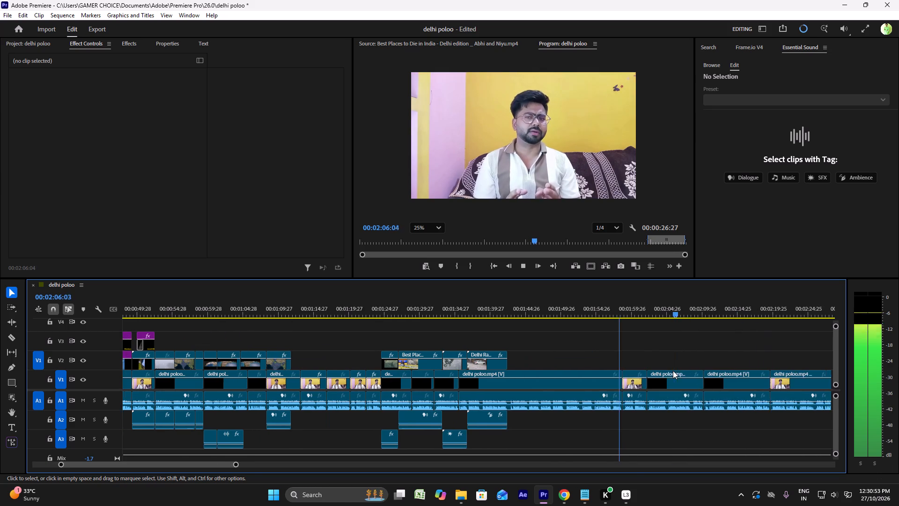
pyautogui.scroll(-9, 671, 371)
pyautogui.keyDown('alt'); pyautogui.scroll(-8, 661, 372); pyautogui.keyUp('alt')
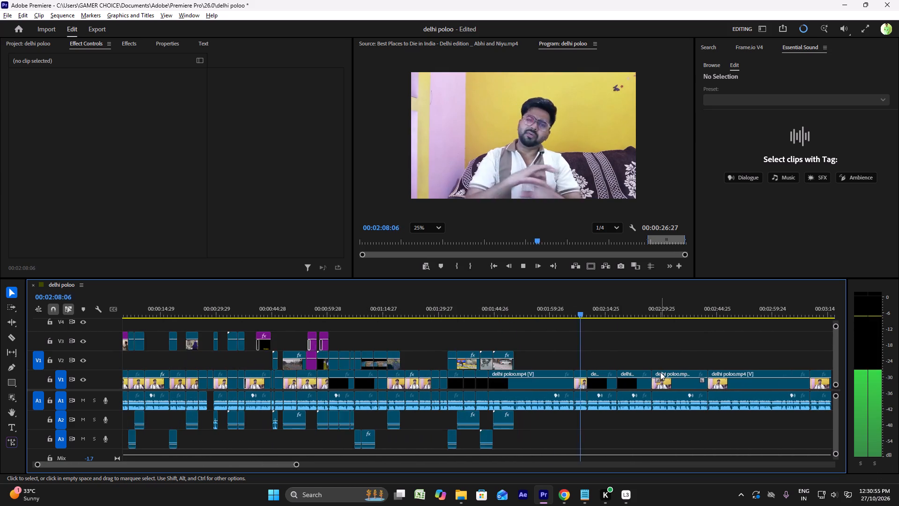
pyautogui.keyDown('alt'); pyautogui.scroll(-2, 660, 372); pyautogui.keyUp('alt')
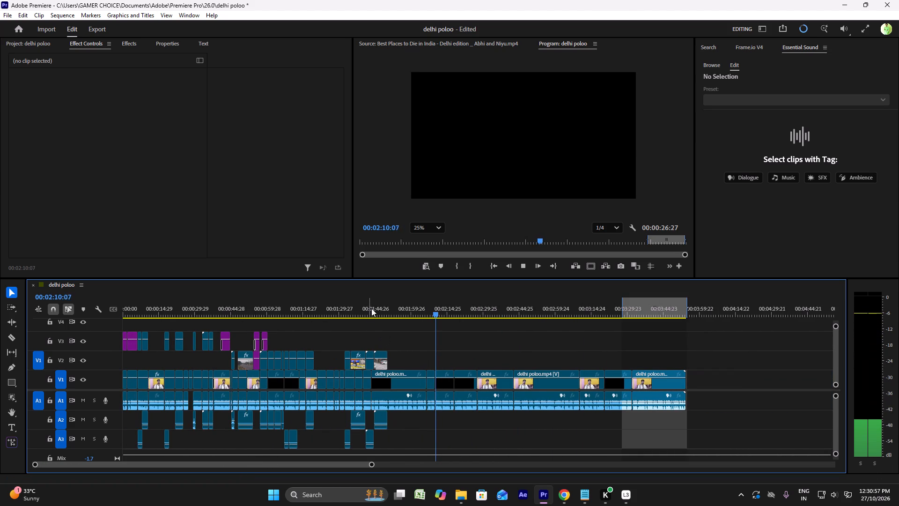
pyautogui.click(373, 308)
pyautogui.keyDown('alt'); pyautogui.scroll(13, 373, 311); pyautogui.keyUp('alt')
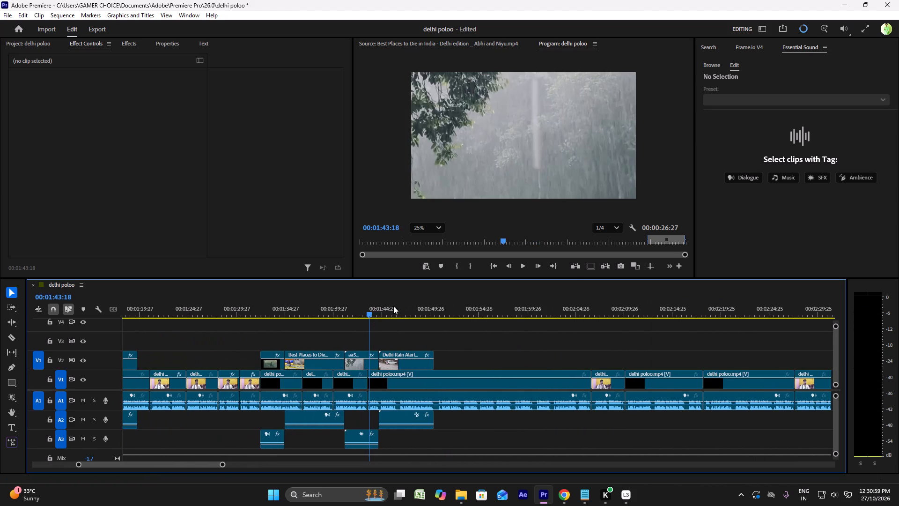
pyautogui.click(393, 306)
pyautogui.press('space')
pyautogui.click(404, 306)
pyautogui.press('space')
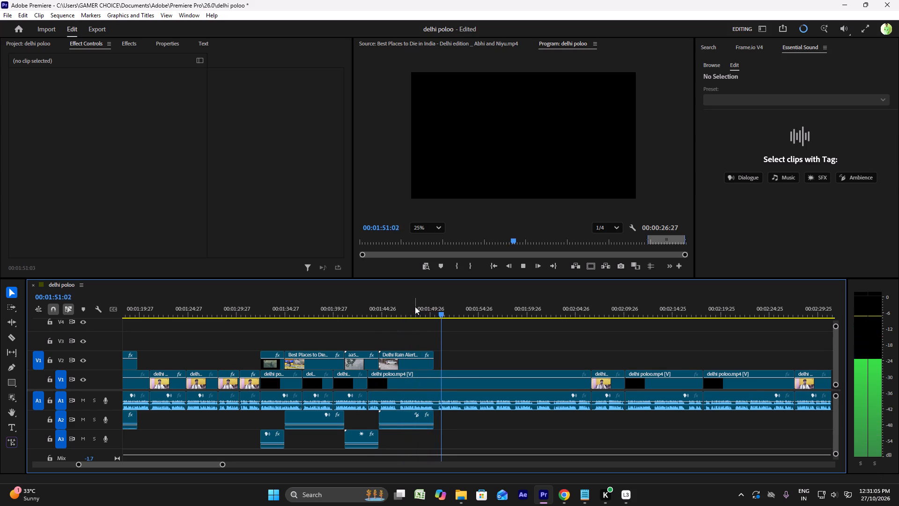
pyautogui.press('space')
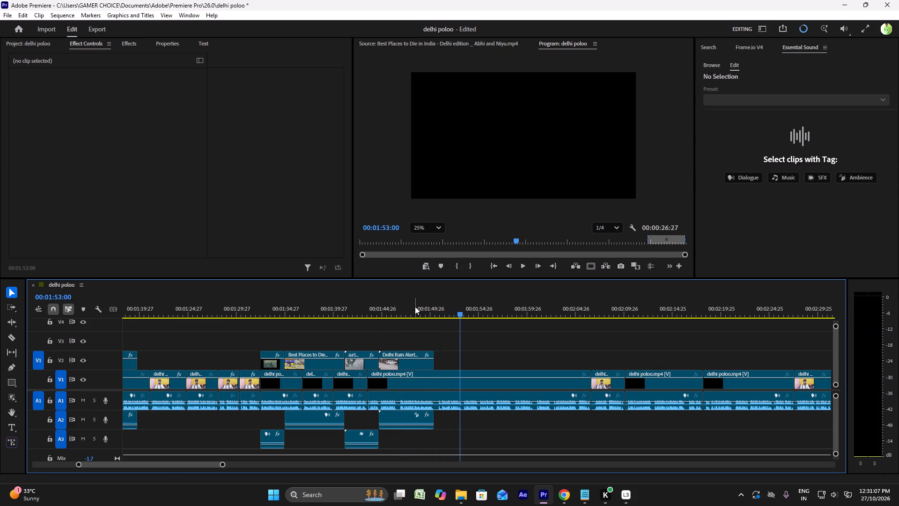
# Switch to the Hinglish script in Notepad and copy "Horizontal) hawayein" from the paragraph about October weather.
pyautogui.click(590, 494)
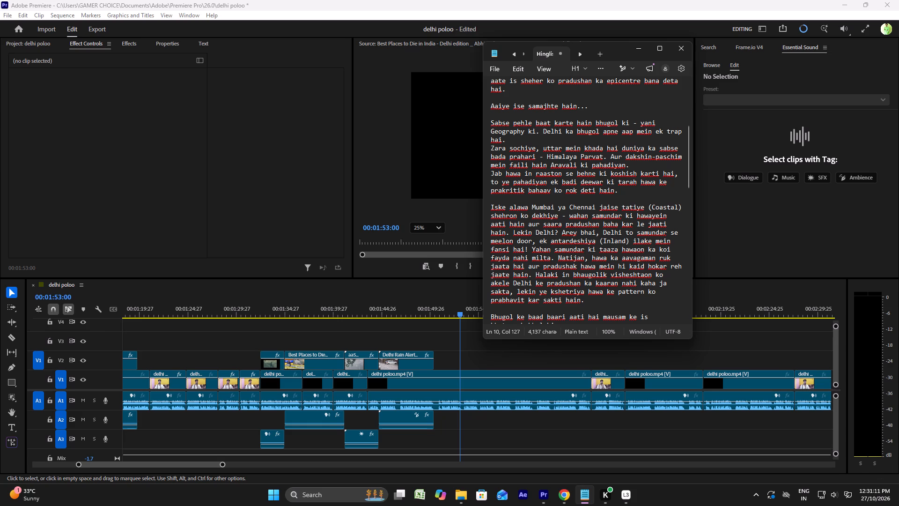
pyautogui.scroll(-1, 563, 291)
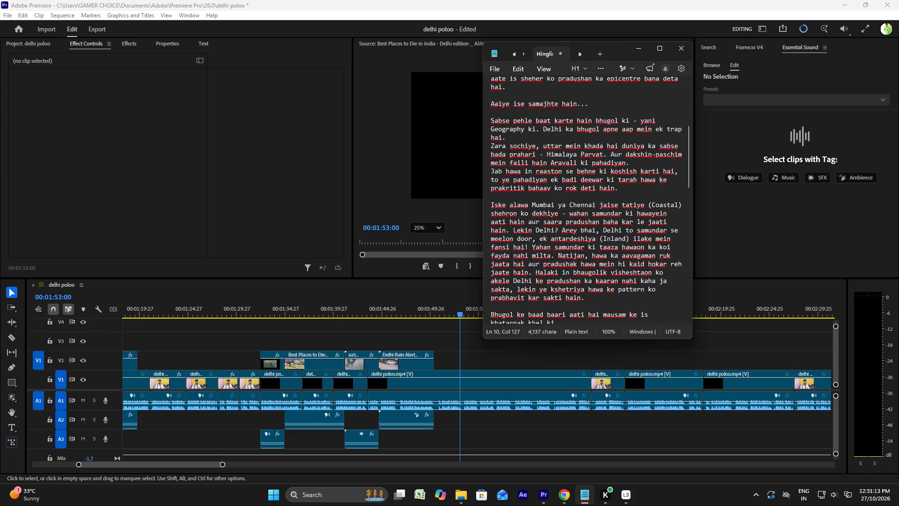
pyautogui.scroll(-3, 563, 292)
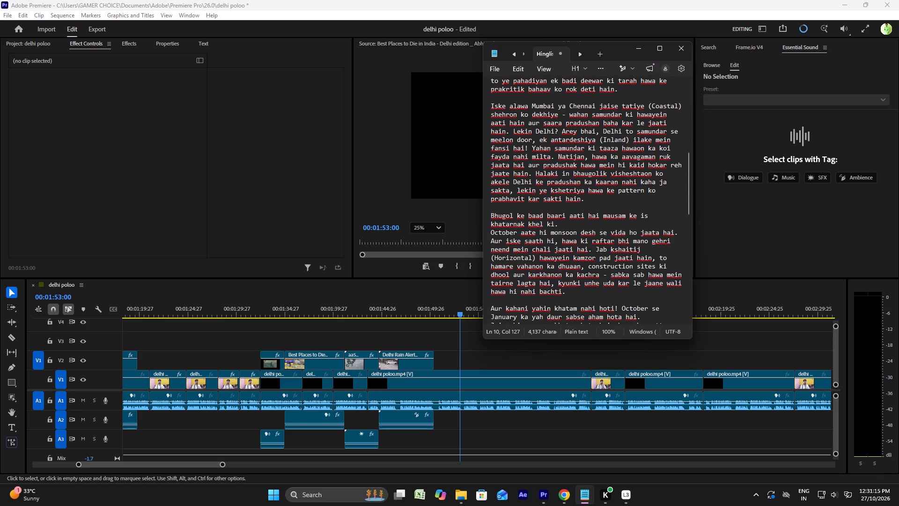
pyautogui.scroll(-2, 537, 278)
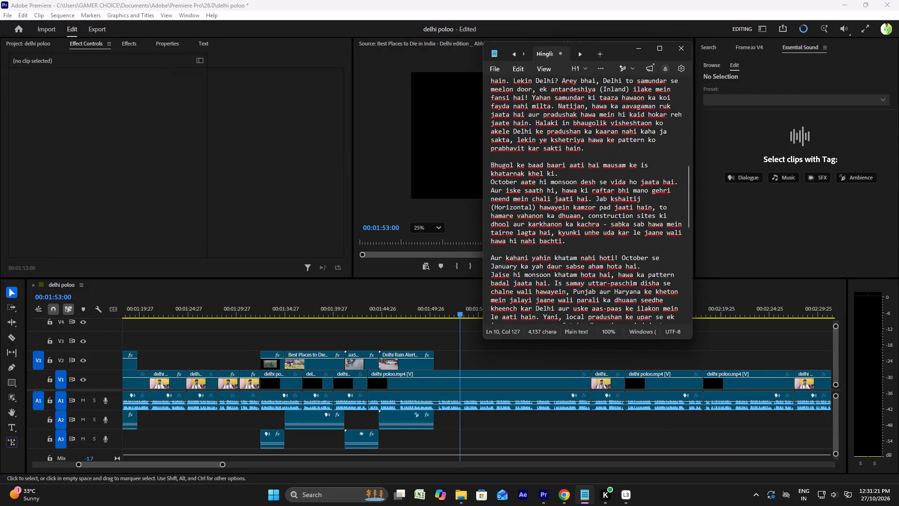
pyautogui.scroll(-2, 555, 270)
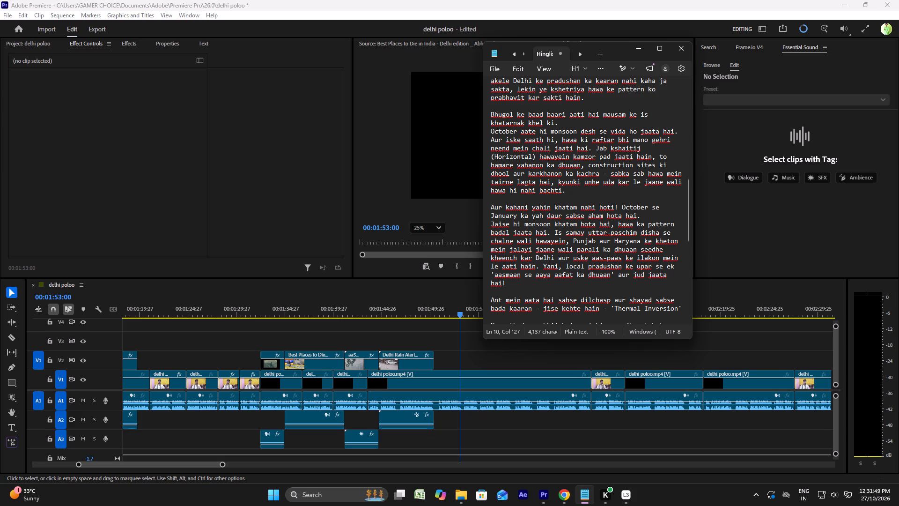
pyautogui.moveTo(570, 156); pyautogui.dragTo(513, 155)
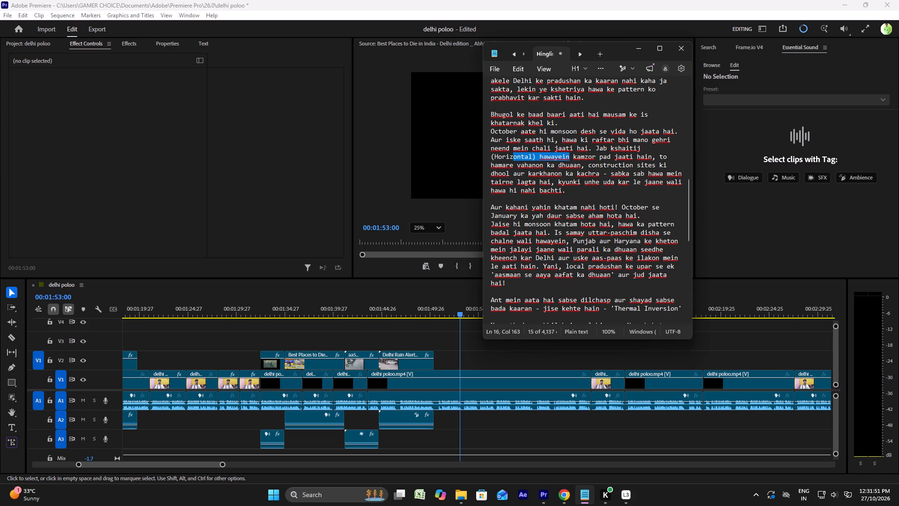
pyautogui.moveTo(513, 155); pyautogui.dragTo(494, 155)
pyautogui.rightClick(494, 155)
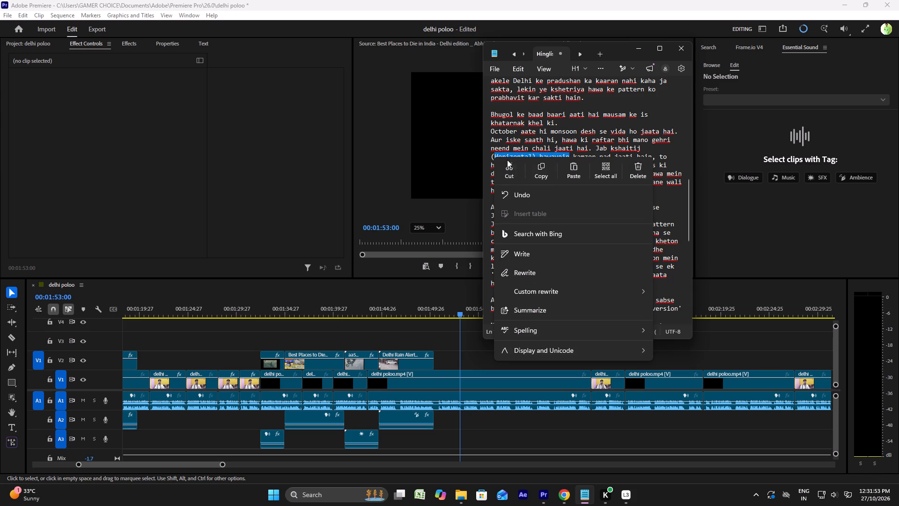
pyautogui.click(540, 167)
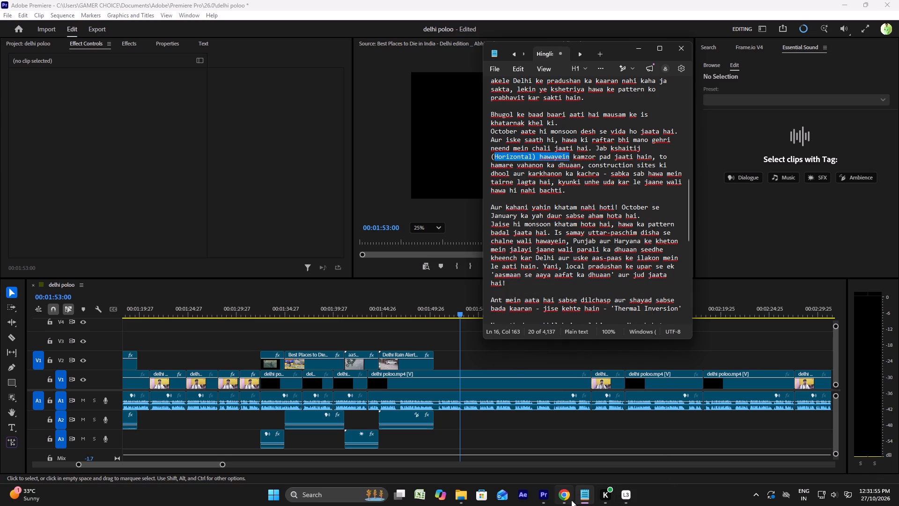
# Switch to YouTube in Chrome, search for "Horizontal, hawayein" using the copied phrase, and browse the results.
pyautogui.click(563, 499)
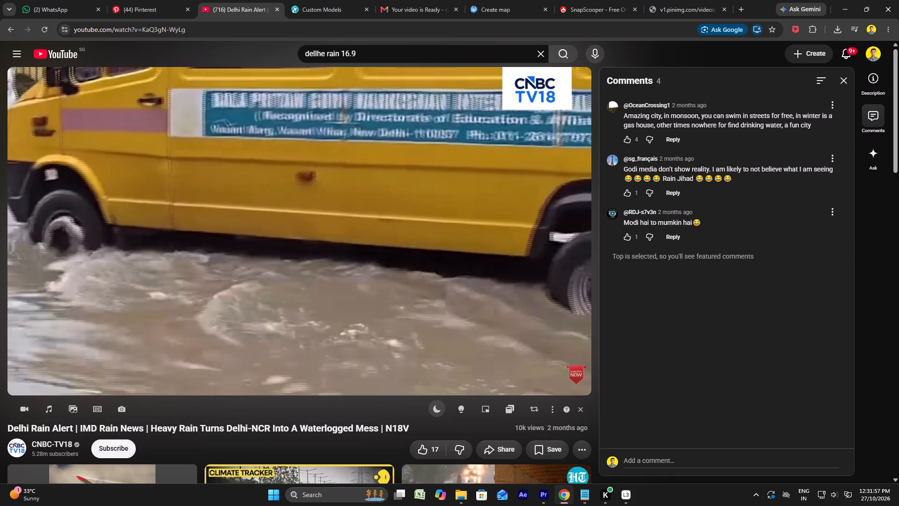
pyautogui.moveTo(368, 56); pyautogui.dragTo(150, 52)
pyautogui.hotkey('ctrl', 'v')
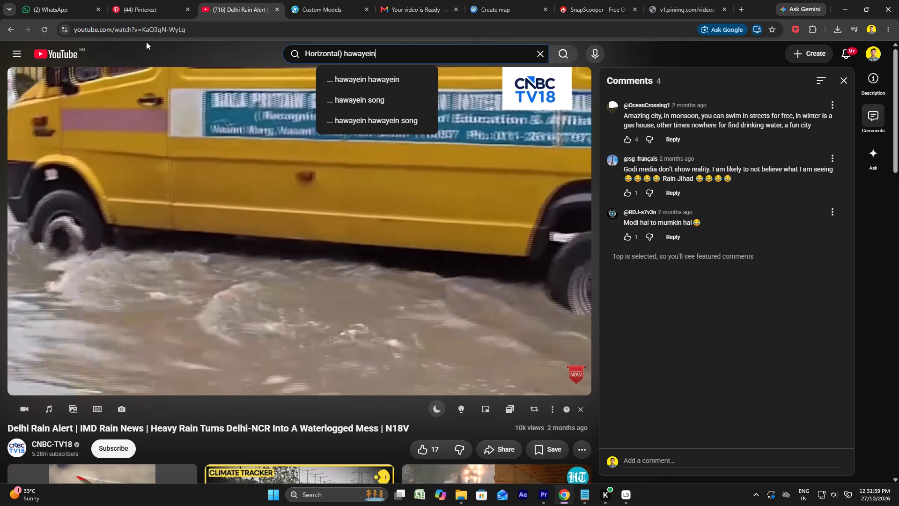
pyautogui.click(344, 53)
pyautogui.press('BackSpace')
pyautogui.press('BackSpace')
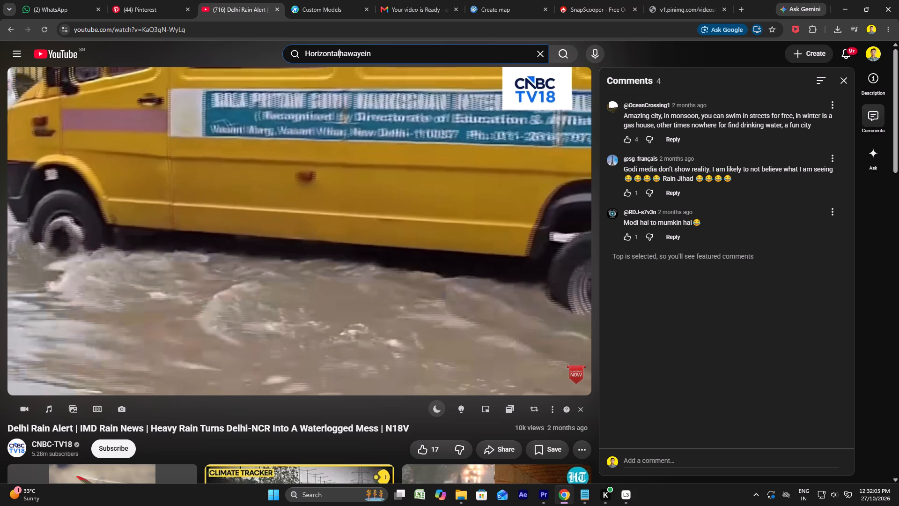
pyautogui.press('.')
pyautogui.press('BackSpace')
pyautogui.write('/')
pyautogui.press('space')
pyautogui.press('BackSpace')
pyautogui.press('BackSpace')
pyautogui.write(',')
pyautogui.press('space')
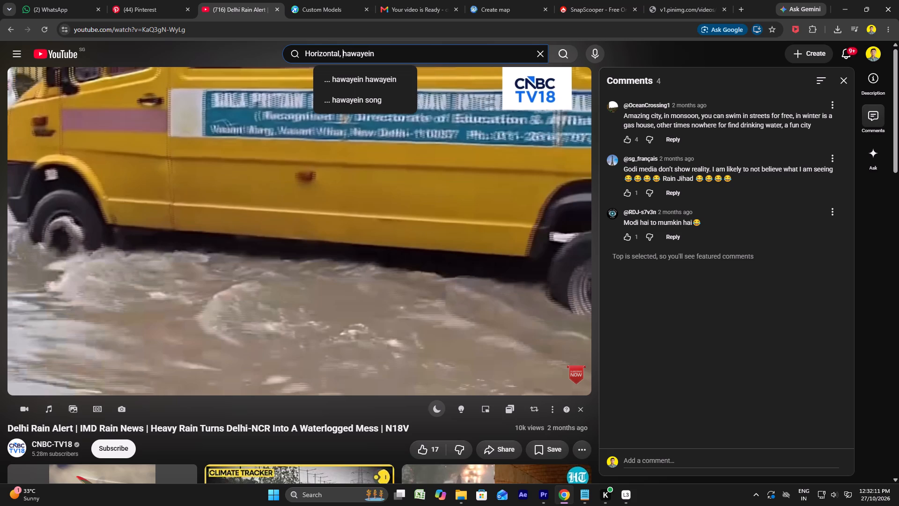
pyautogui.press('Return')
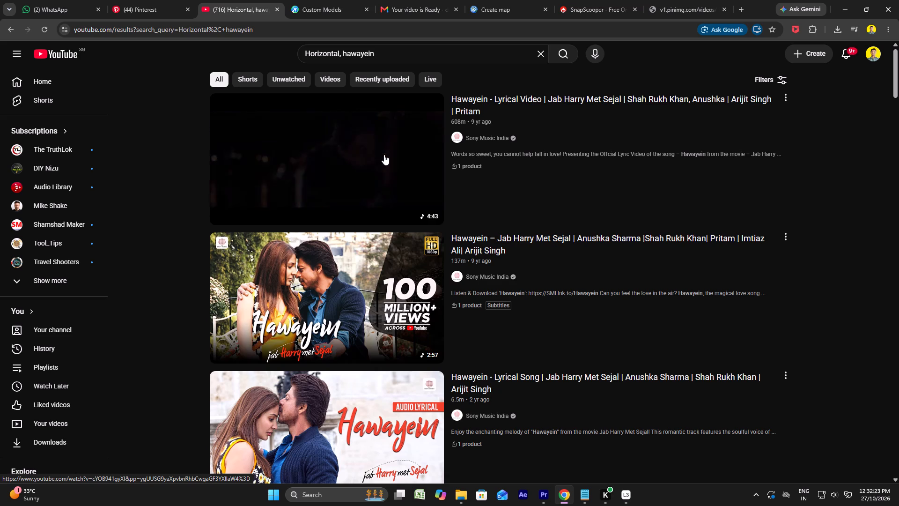
pyautogui.scroll(-10, 383, 155)
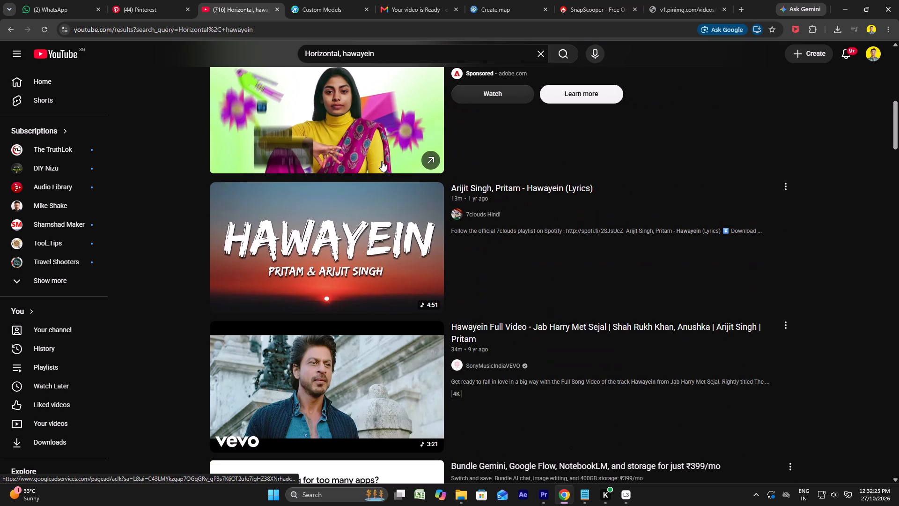
pyautogui.scroll(-5, 382, 167)
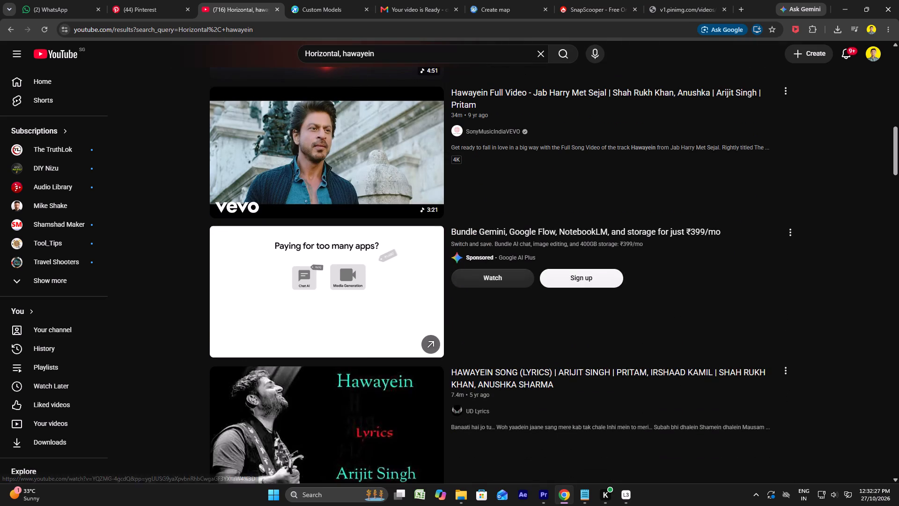
# Remove the comma to search YouTube for "Horizontal hawayein" and browse the results.
pyautogui.click(340, 54)
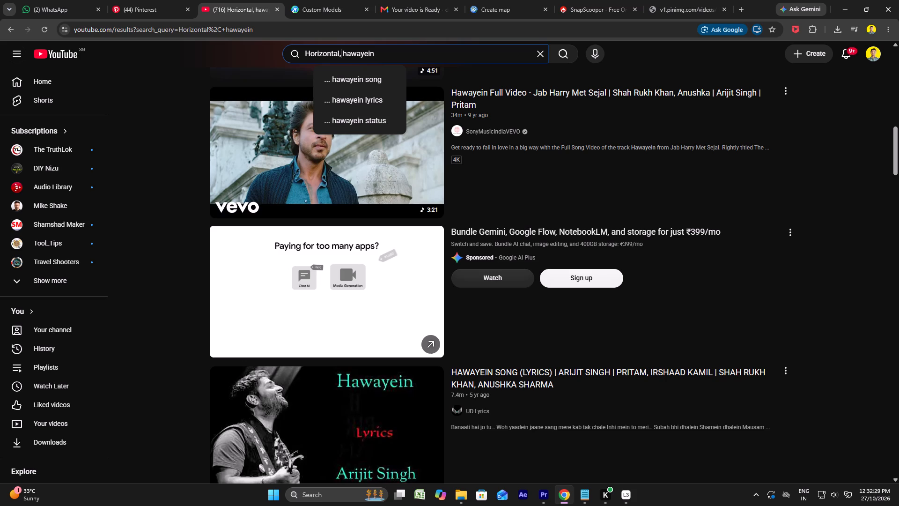
pyautogui.press('BackSpace')
pyautogui.press('Return')
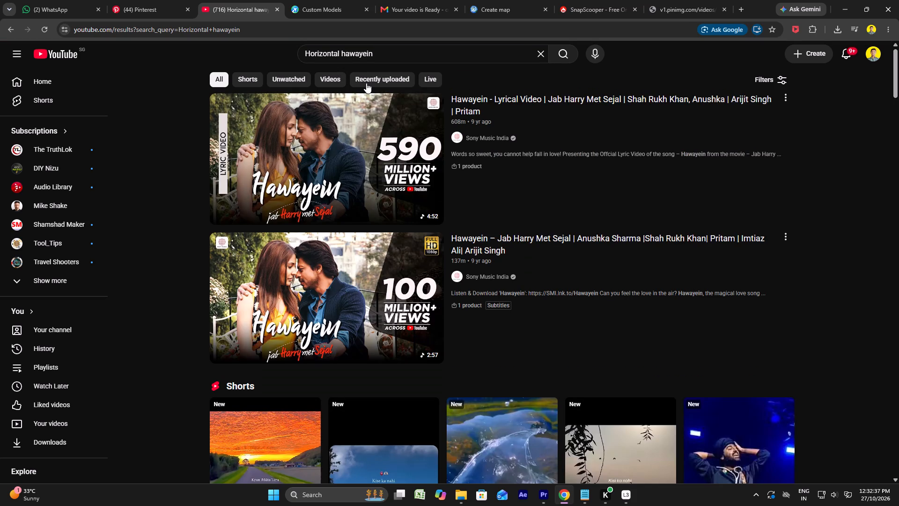
pyautogui.scroll(-11, 366, 86)
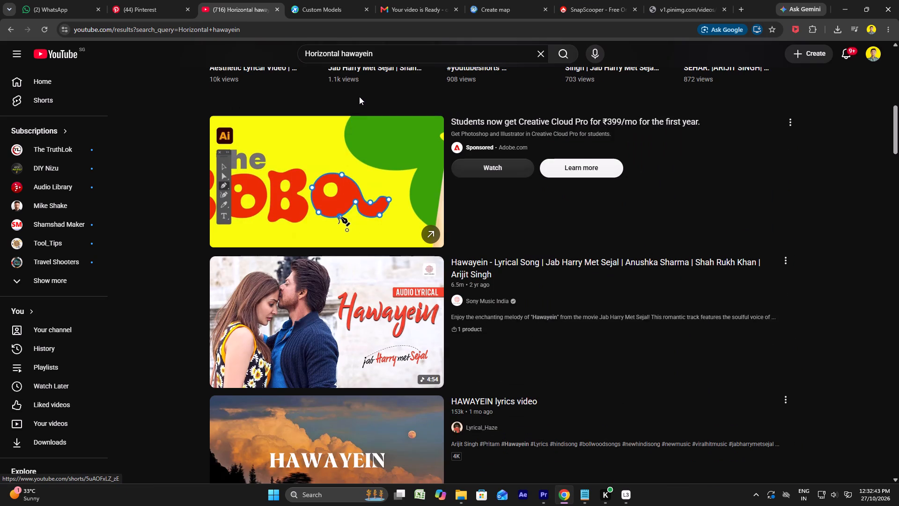
# Look further through the YouTube results for "Horizontal hawayein" for wind footage that suits the script.
pyautogui.scroll(-8, 359, 97)
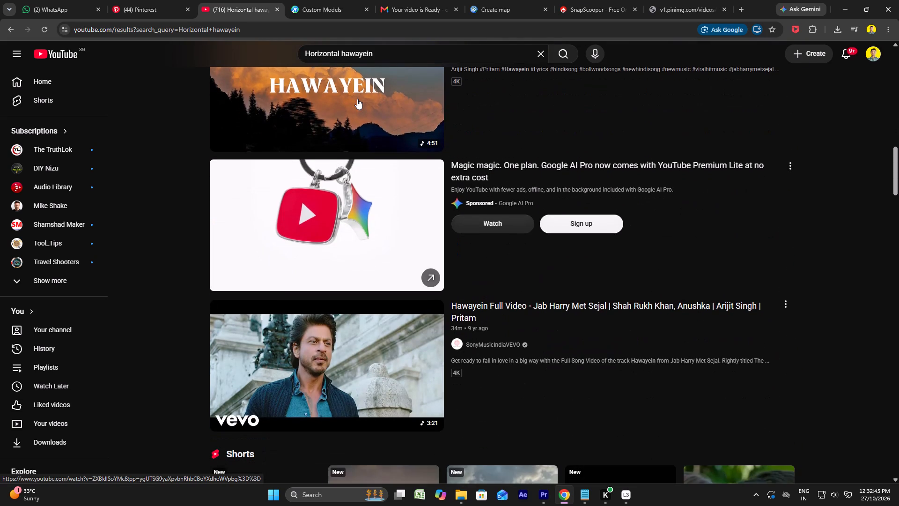
pyautogui.scroll(-11, 357, 99)
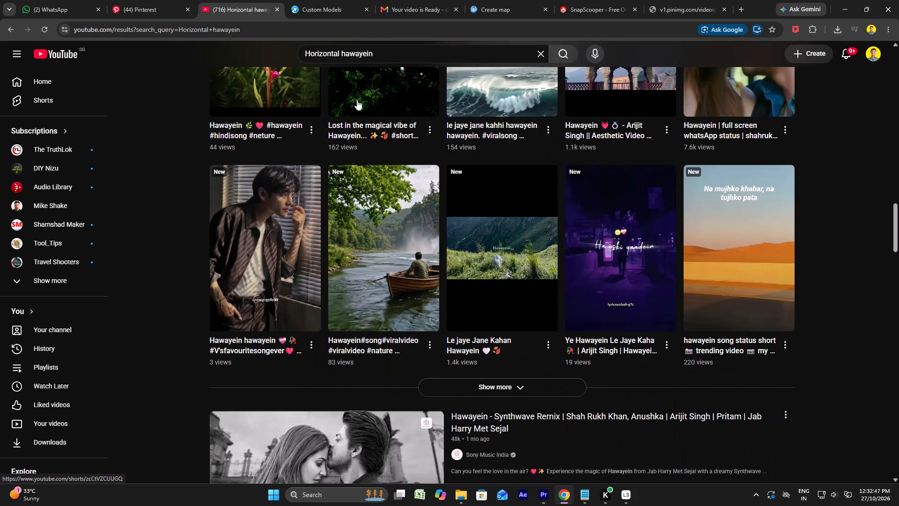
pyautogui.scroll(-6, 357, 100)
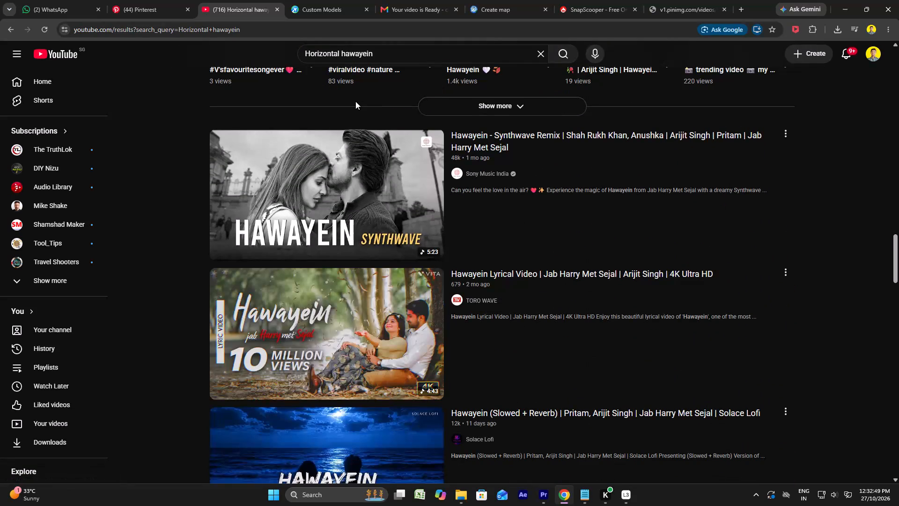
pyautogui.scroll(-7, 354, 103)
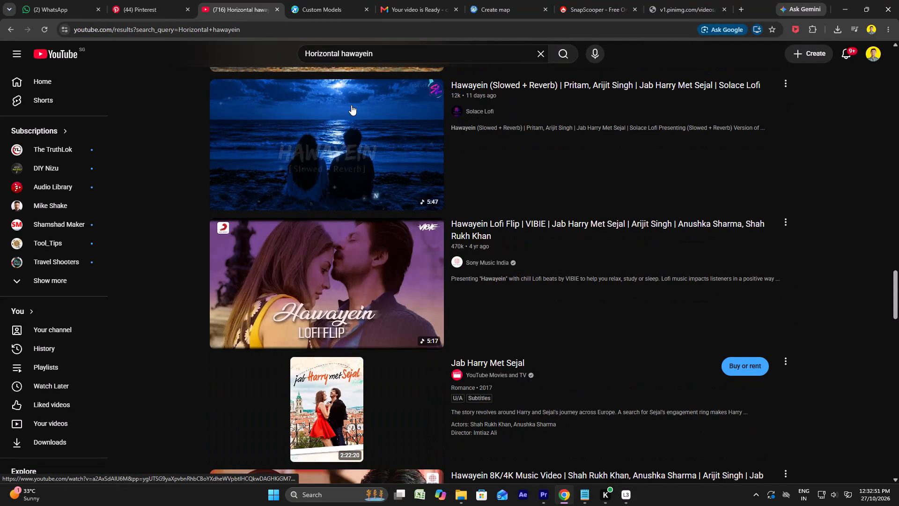
pyautogui.scroll(-6, 351, 105)
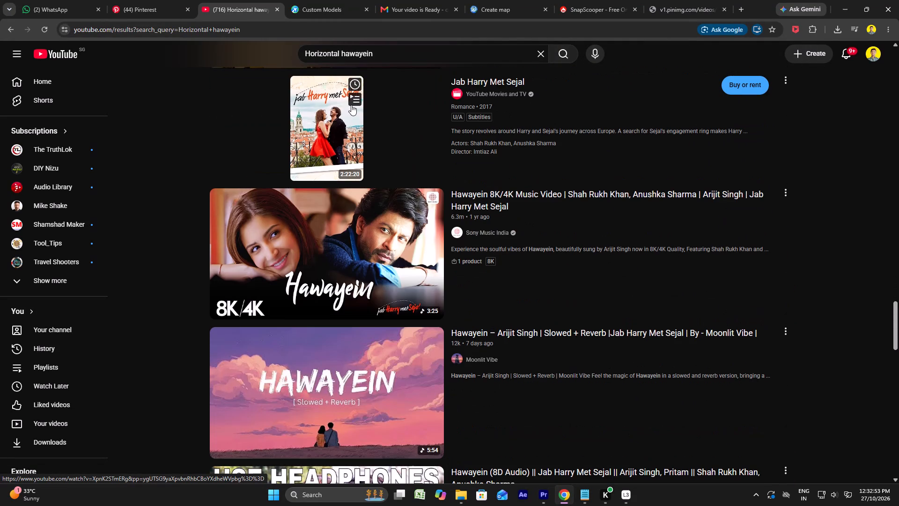
pyautogui.scroll(-4, 351, 105)
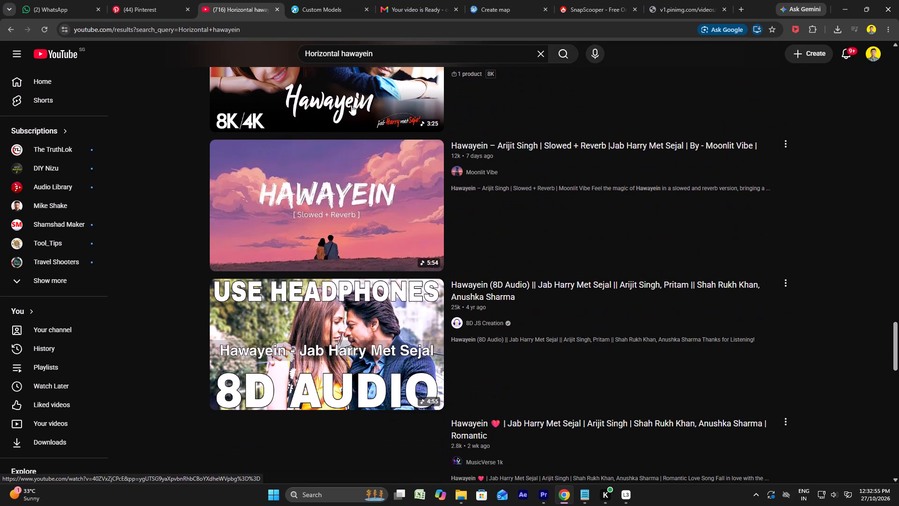
pyautogui.scroll(-5, 351, 115)
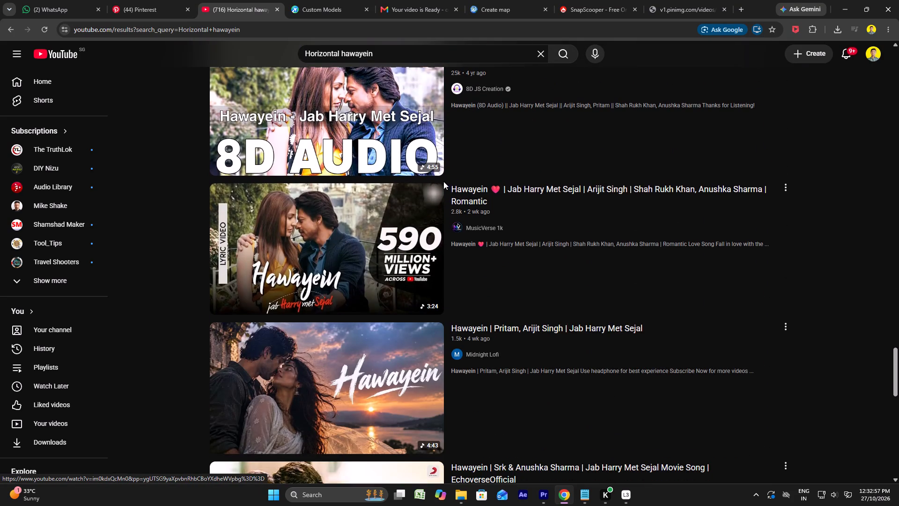
pyautogui.scroll(-1, 521, 254)
pyautogui.scroll(-4, 561, 365)
# Switch to the Hinglish script in Notepad and select "hawayein kamzor" in the paragraph about October weather.
pyautogui.click(587, 497)
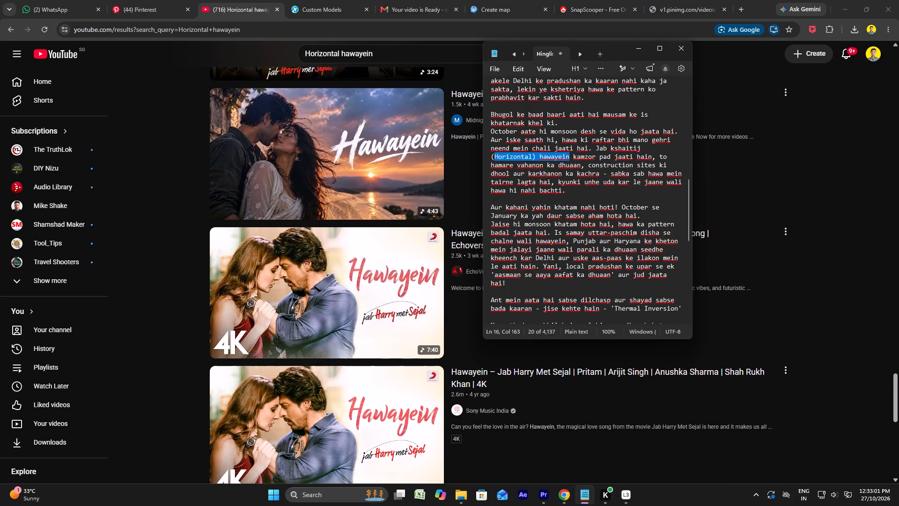
pyautogui.click(577, 158)
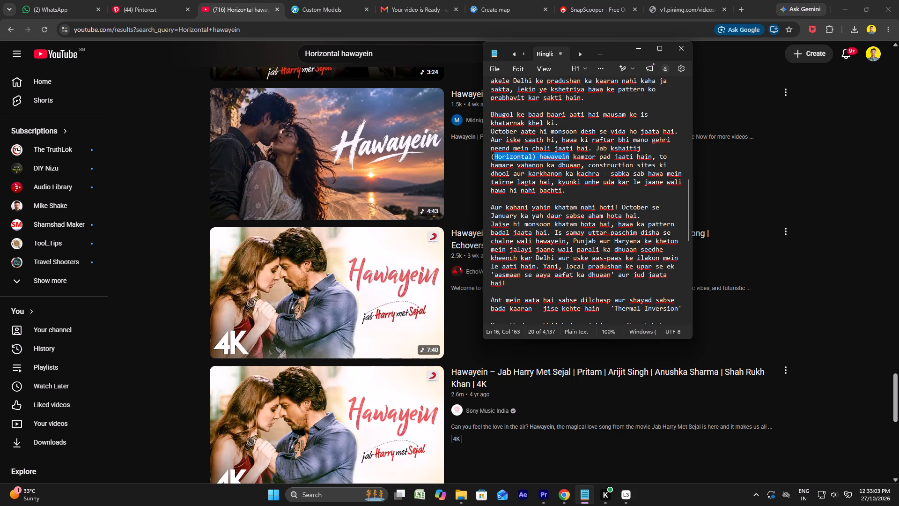
pyautogui.moveTo(537, 157); pyautogui.dragTo(603, 159)
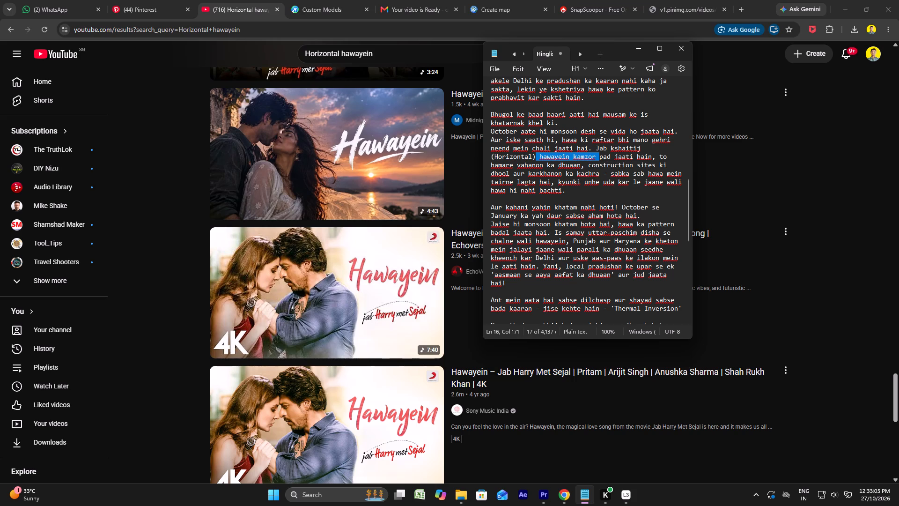
# Extend the selection in the script's October weather paragraph to cover "hawayein kamzor pad jaati".
pyautogui.moveTo(603, 159); pyautogui.dragTo(633, 158)
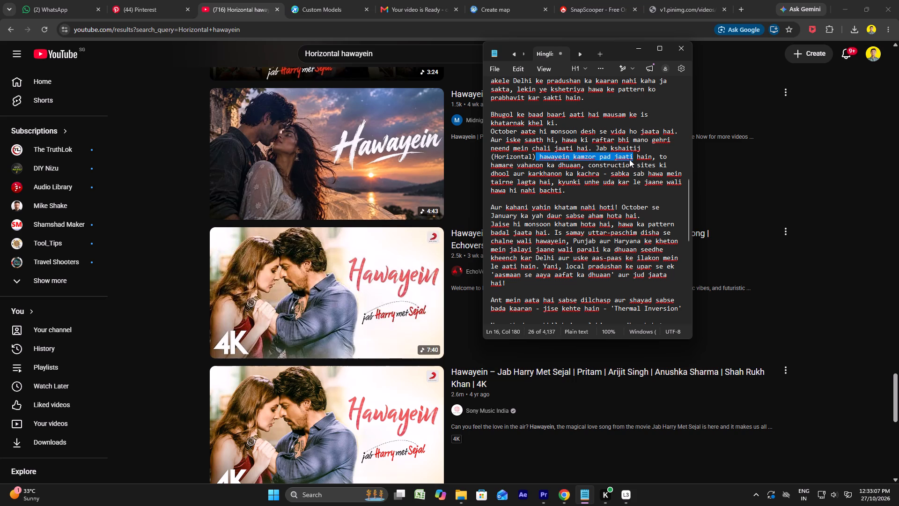
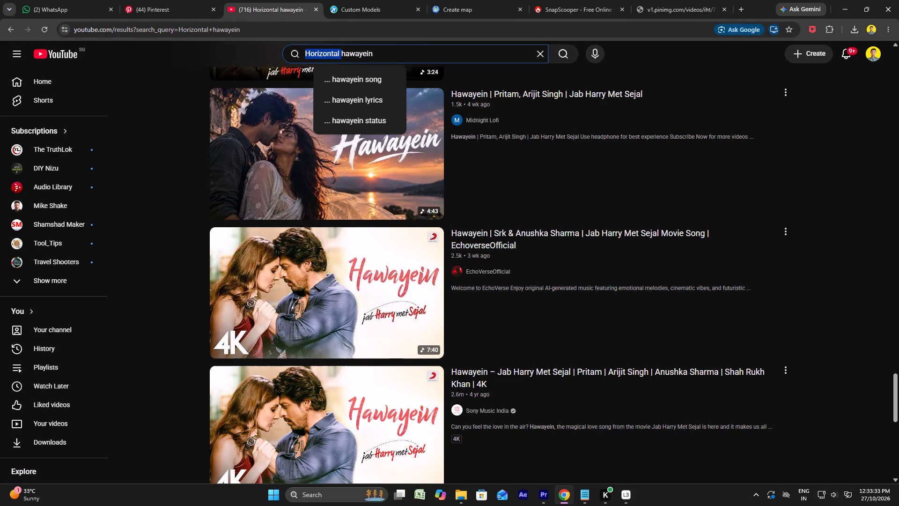
# Replace the Hinglish phrase in the YouTube search box with the start of an English wind query, "wins".
pyautogui.press('BackSpace')
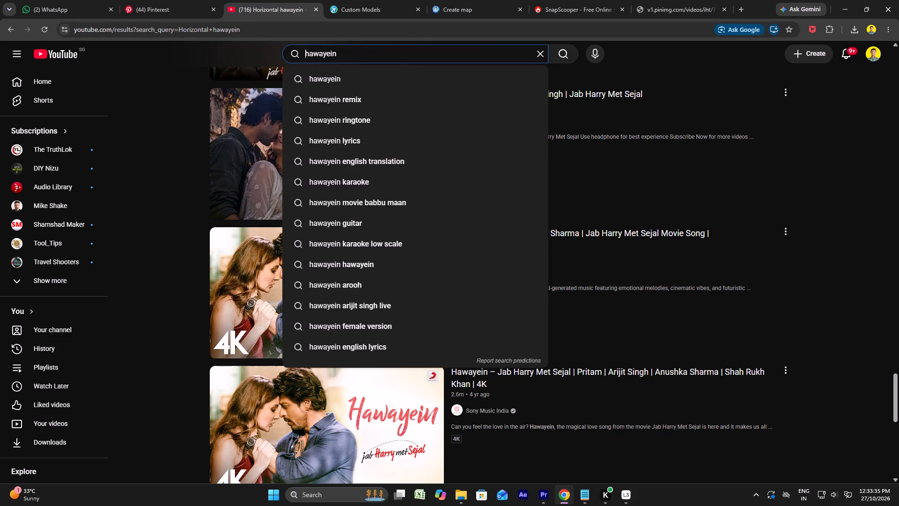
pyautogui.moveTo(349, 53); pyautogui.dragTo(282, 45)
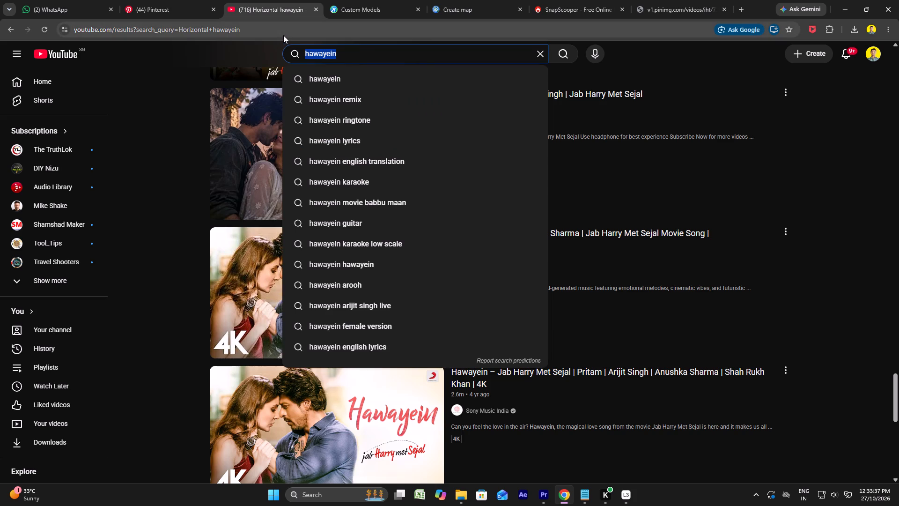
pyautogui.hotkey('ctrl', 'c')
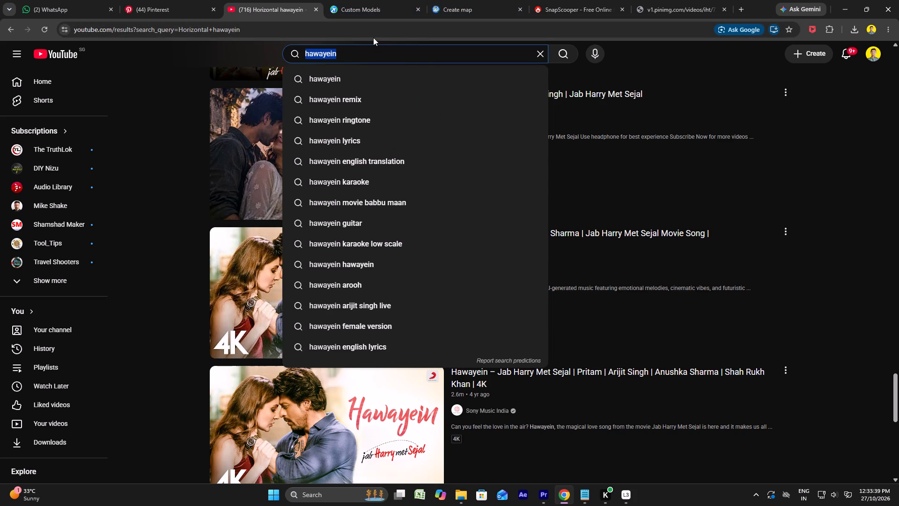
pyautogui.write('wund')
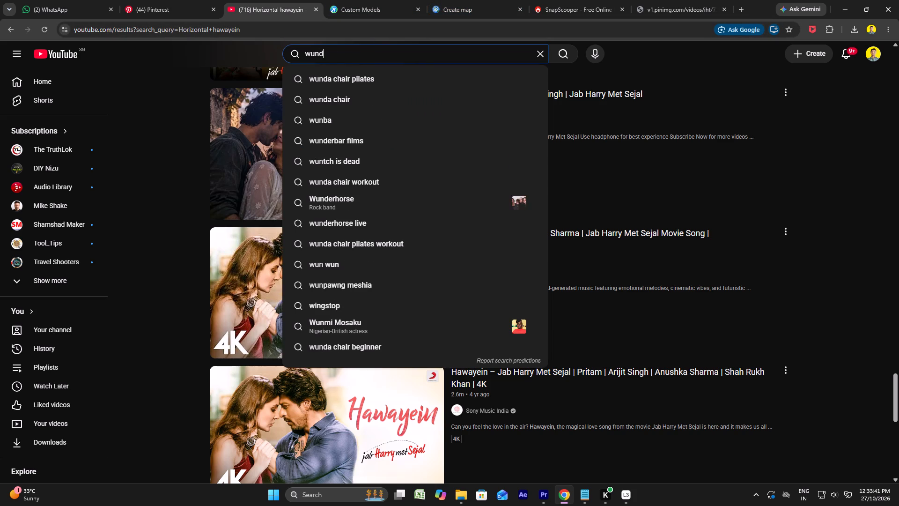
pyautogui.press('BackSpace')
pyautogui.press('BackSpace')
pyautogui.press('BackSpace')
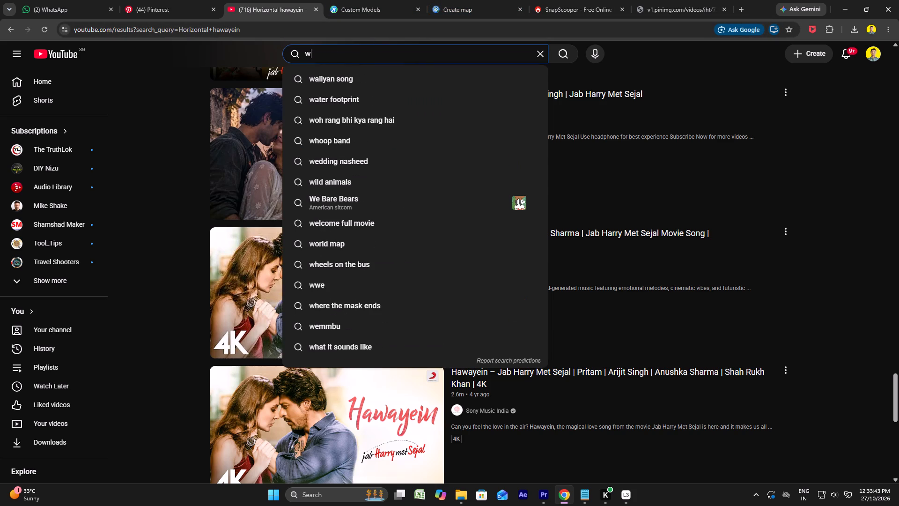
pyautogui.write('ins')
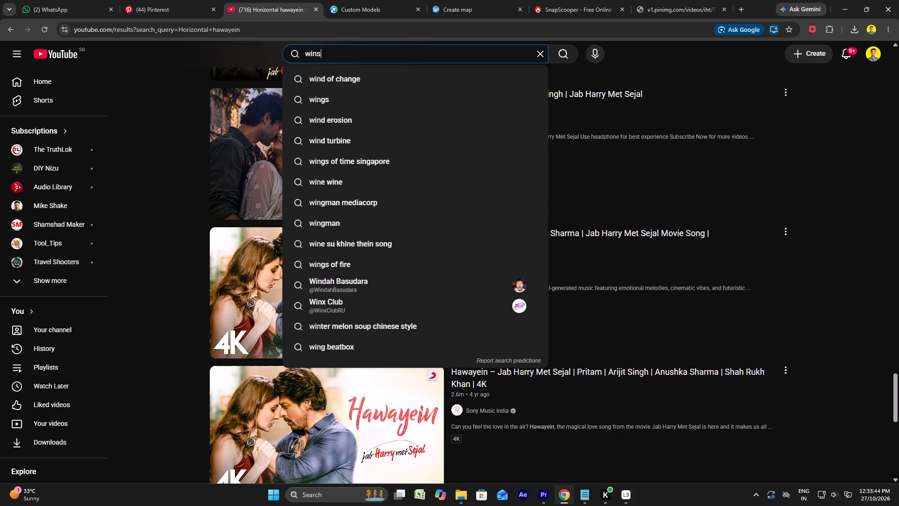
# Search YouTube for "wind of change" and browse the results for wind footage.
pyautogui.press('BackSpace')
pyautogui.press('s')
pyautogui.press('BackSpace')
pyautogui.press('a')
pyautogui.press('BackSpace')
pyautogui.write('d')
pyautogui.press('space')
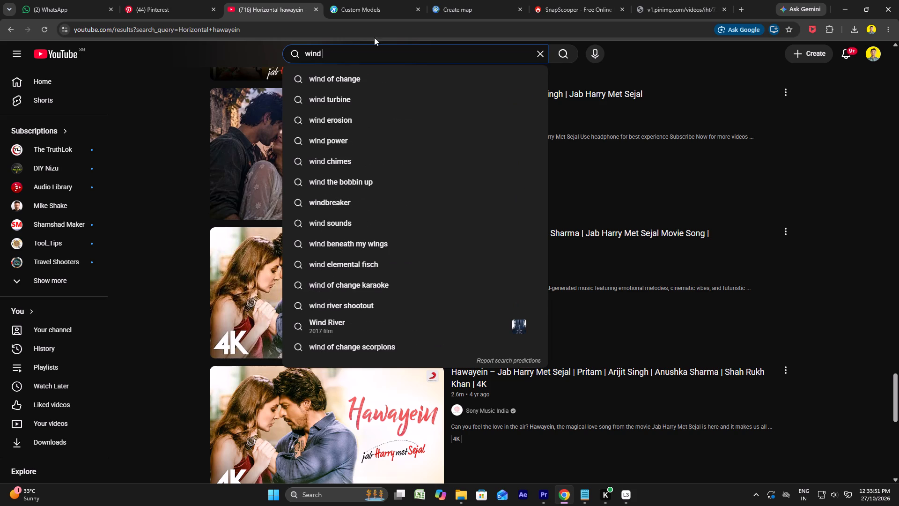
pyautogui.click(368, 73)
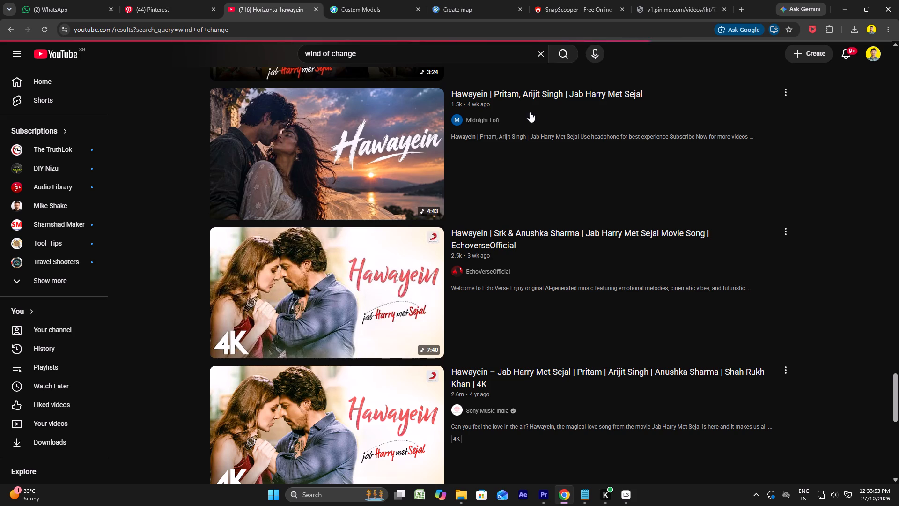
pyautogui.scroll(-6, 475, 84)
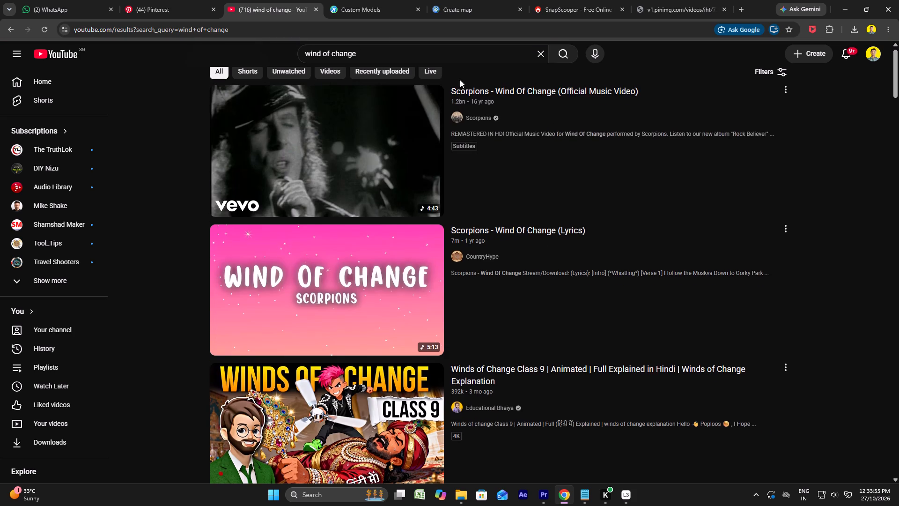
pyautogui.scroll(-8, 442, 84)
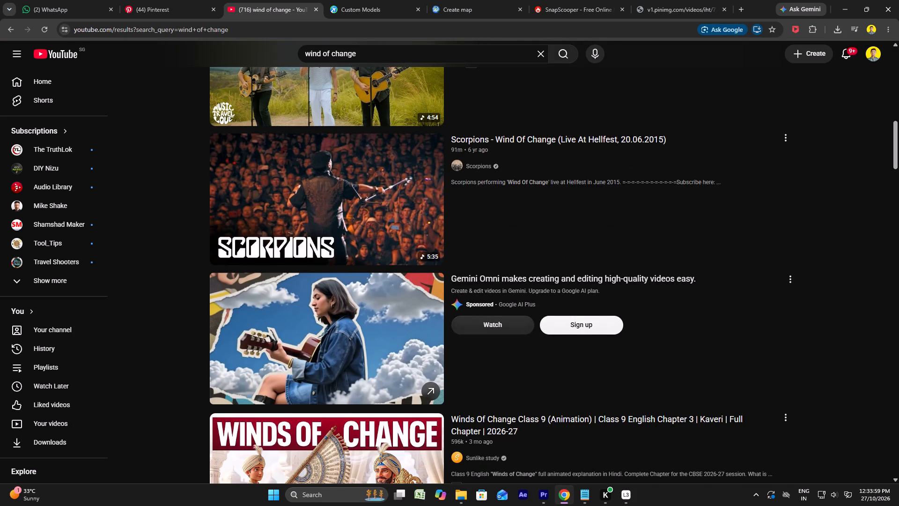
# Shorten the YouTube search to "wind" and browse the results for usable wind footage.
pyautogui.moveTo(324, 52); pyautogui.dragTo(299, 53)
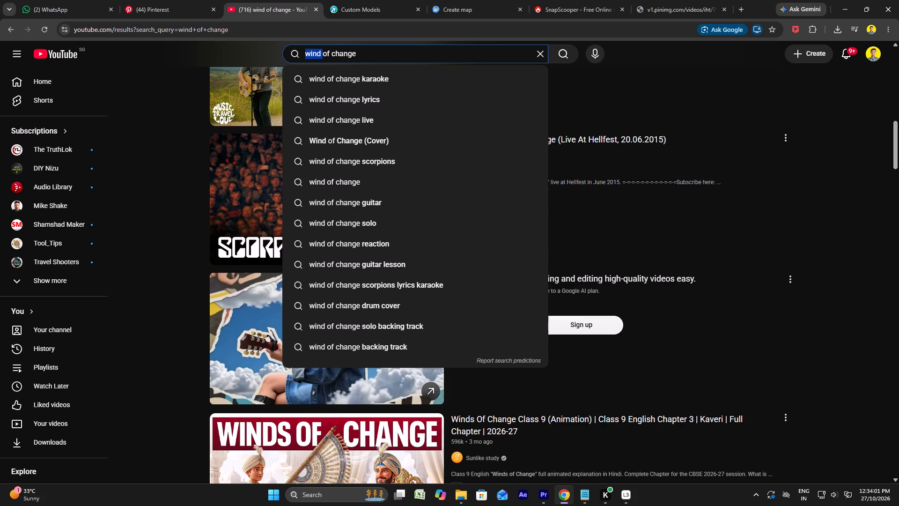
pyautogui.hotkey('ctrl', 'c')
pyautogui.keyDown('ctrl'); pyautogui.moveTo(361, 53); pyautogui.dragTo(280, 59); pyautogui.keyUp('ctrl')
pyautogui.hotkey('ctrl', 'v')
pyautogui.press('Return')
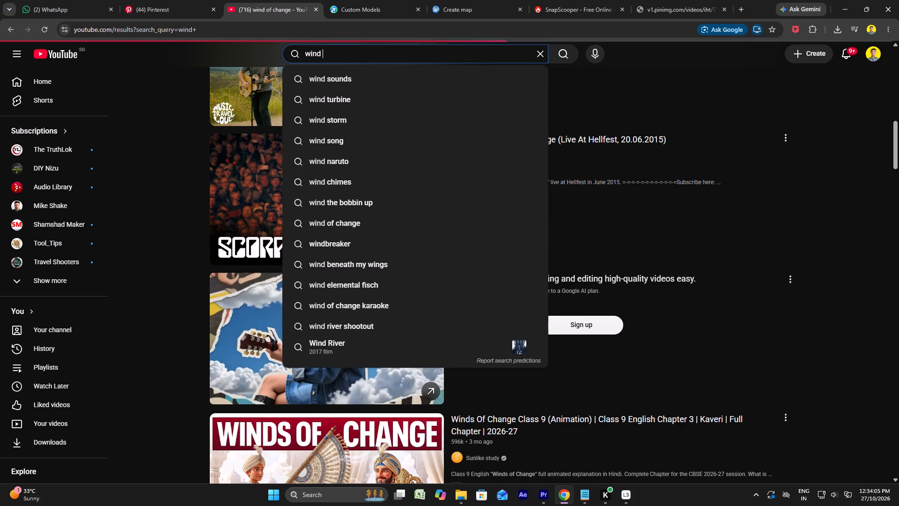
pyautogui.scroll(-4, 434, 70)
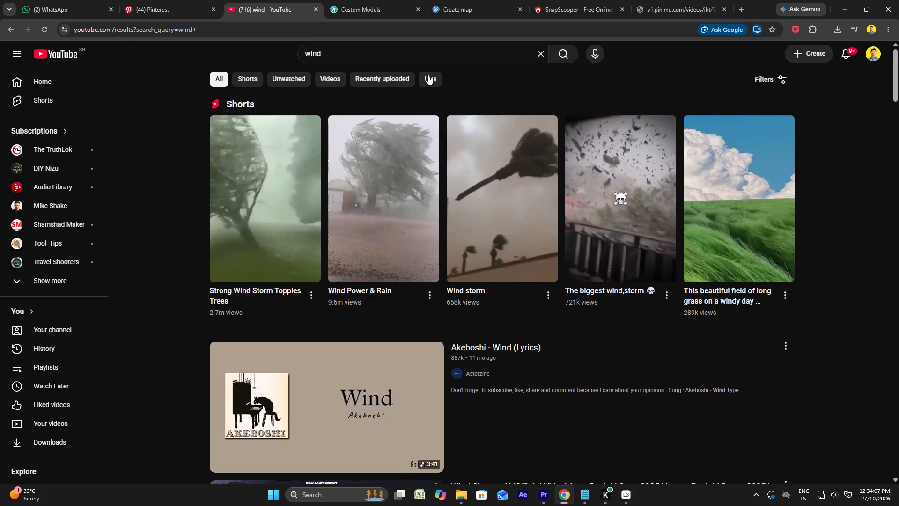
pyautogui.scroll(-9, 428, 74)
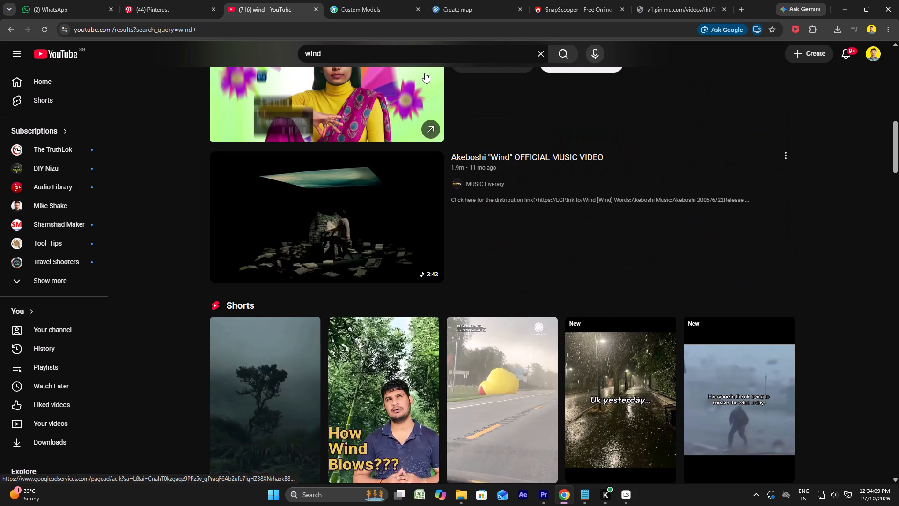
pyautogui.scroll(-16, 425, 74)
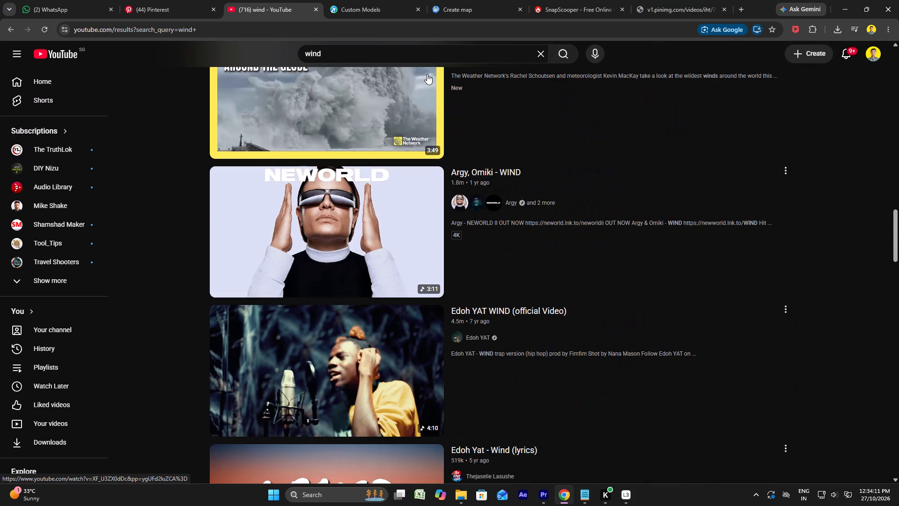
pyautogui.scroll(-8, 427, 74)
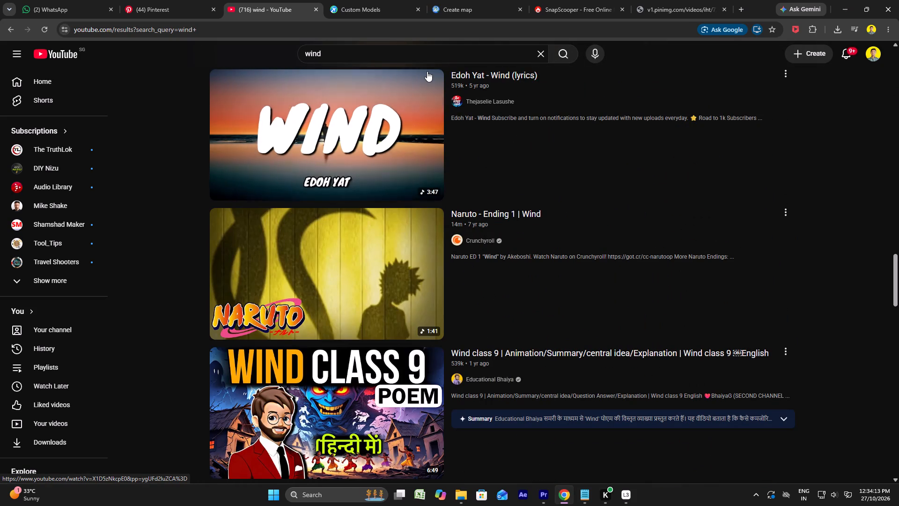
pyautogui.scroll(-14, 427, 71)
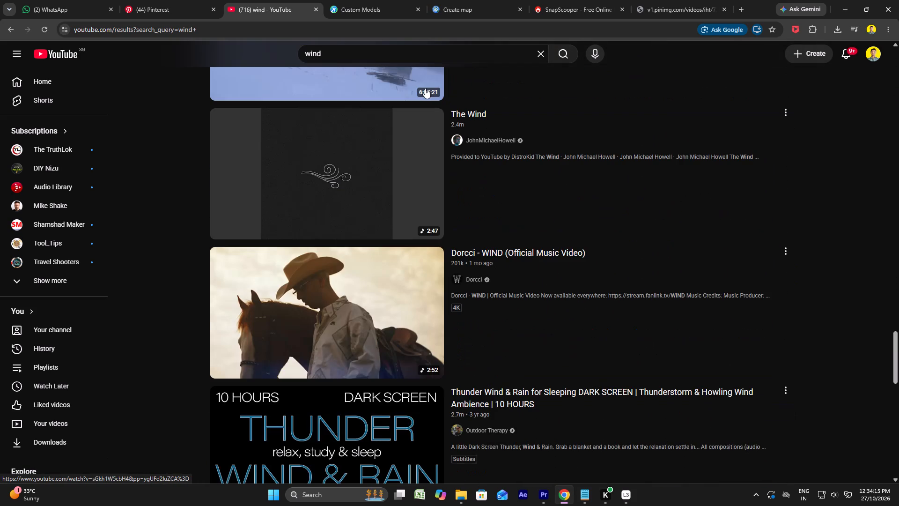
pyautogui.scroll(-7, 423, 92)
# Switch to Pinterest and search for "wind" using the copied word, replacing the YouTube link in the search.
pyautogui.click(171, 0)
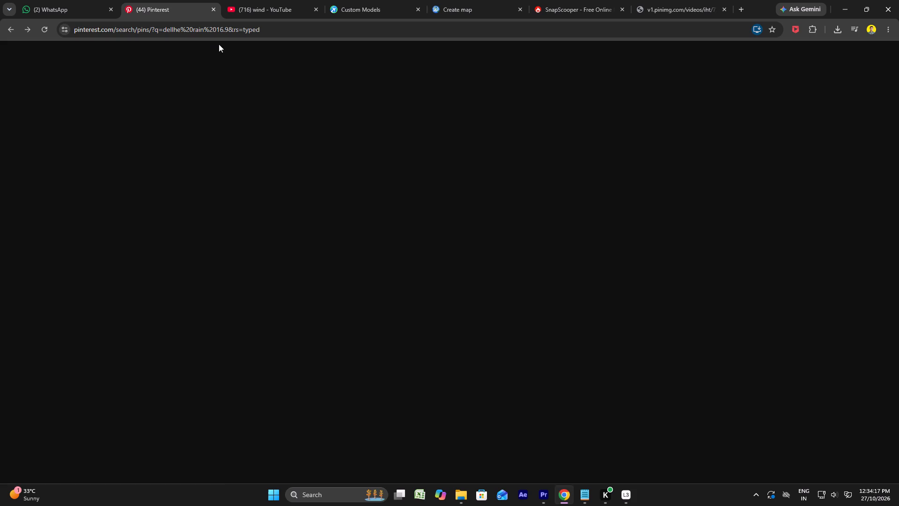
pyautogui.moveTo(245, 60); pyautogui.dragTo(33, 60)
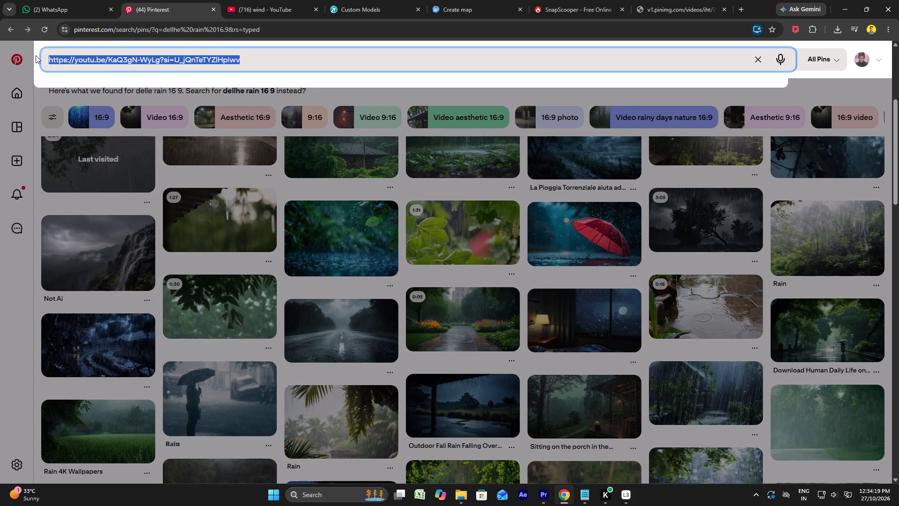
pyautogui.hotkey('ctrl', 'v')
pyautogui.press('Return')
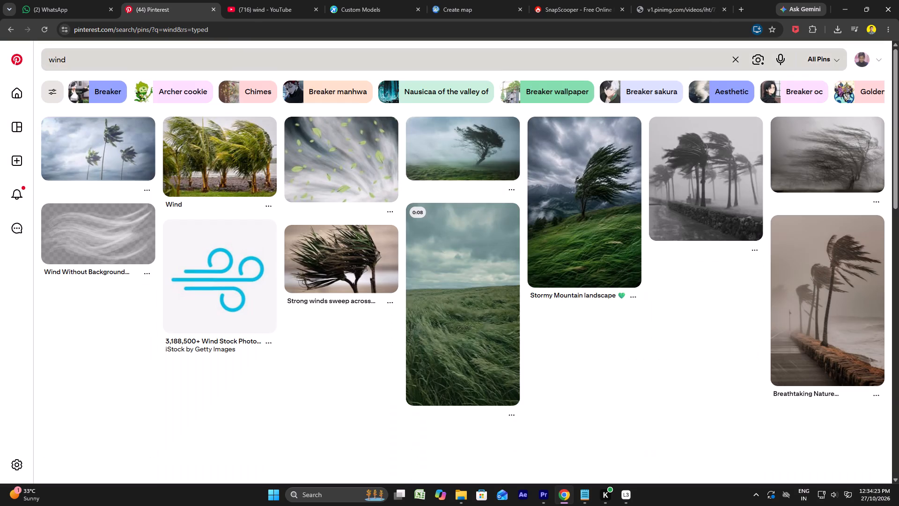
pyautogui.click(130, 55)
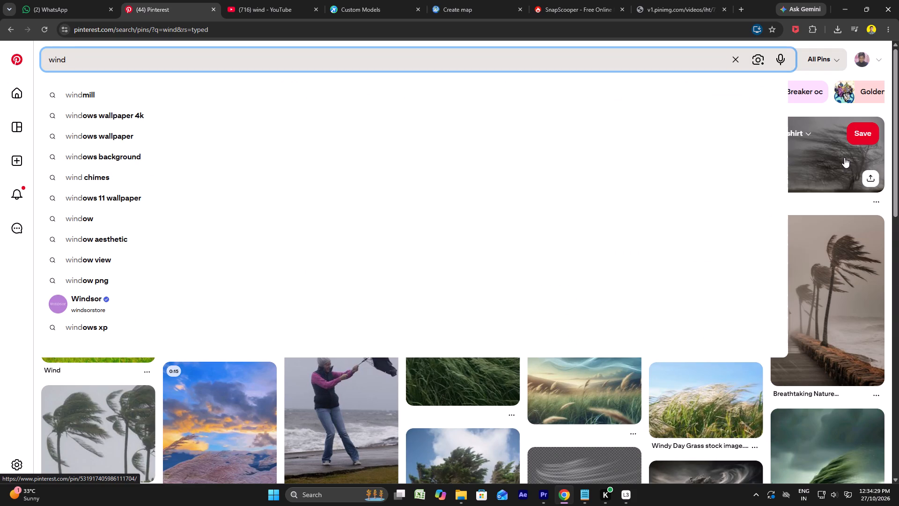
pyautogui.click(843, 206)
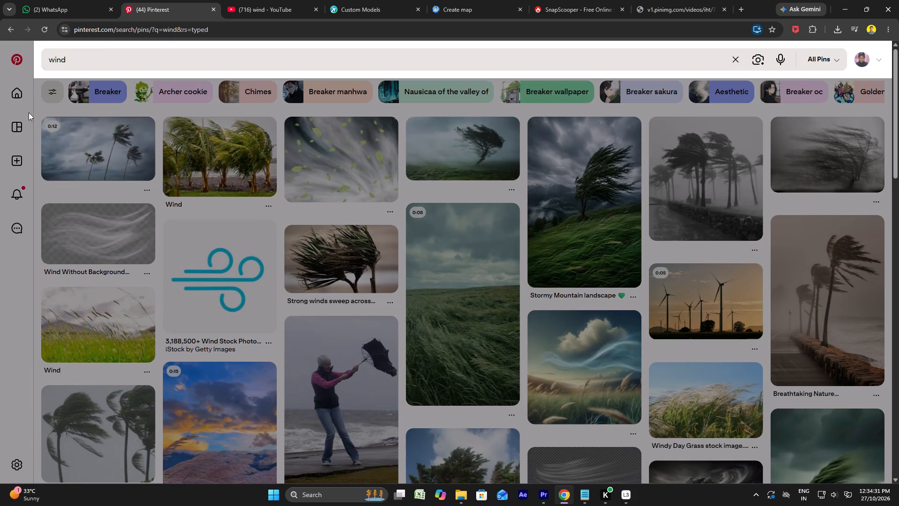
# Open the windy palm trees video pin, open the related "light waves" lightning pin from it, and copy that pin's link.
pyautogui.click(91, 137)
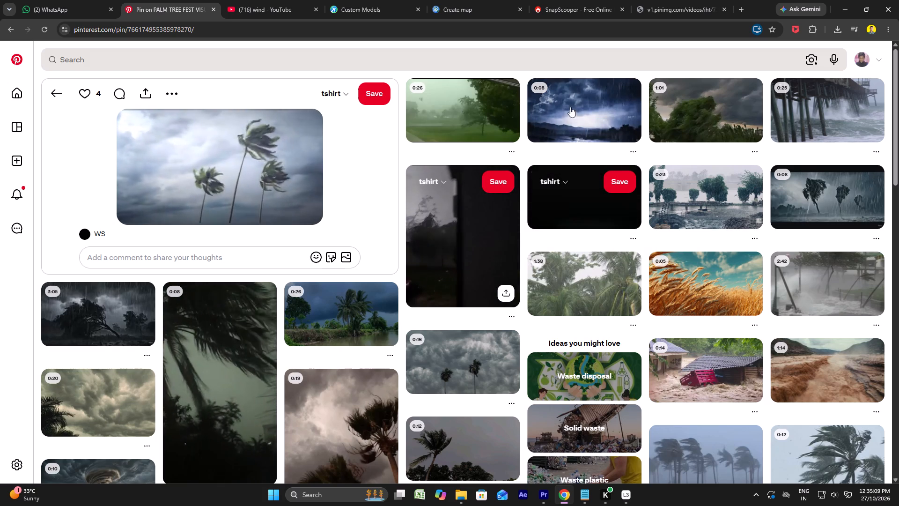
pyautogui.click(628, 151)
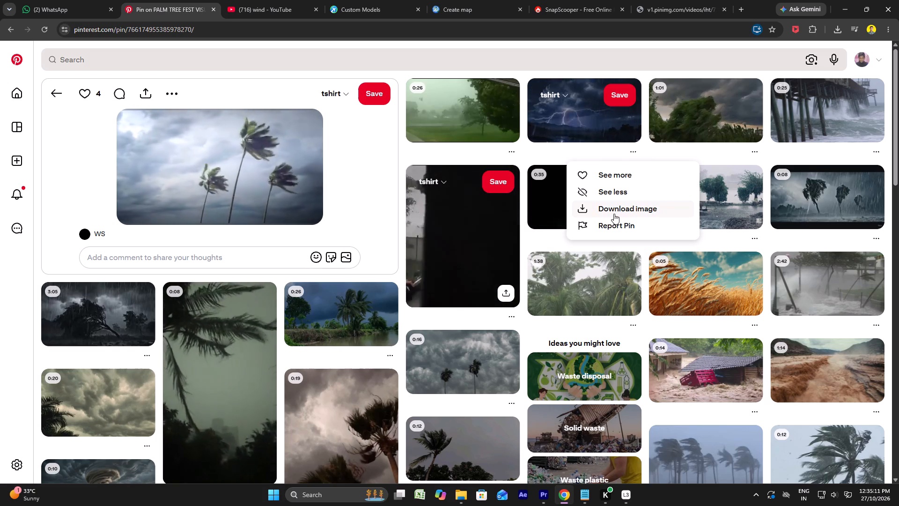
pyautogui.click(595, 126)
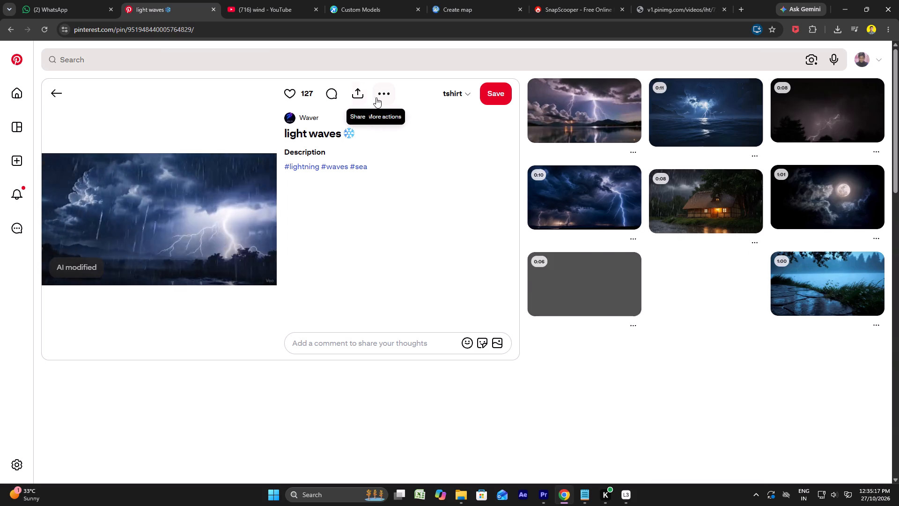
pyautogui.click(364, 97)
pyautogui.click(285, 155)
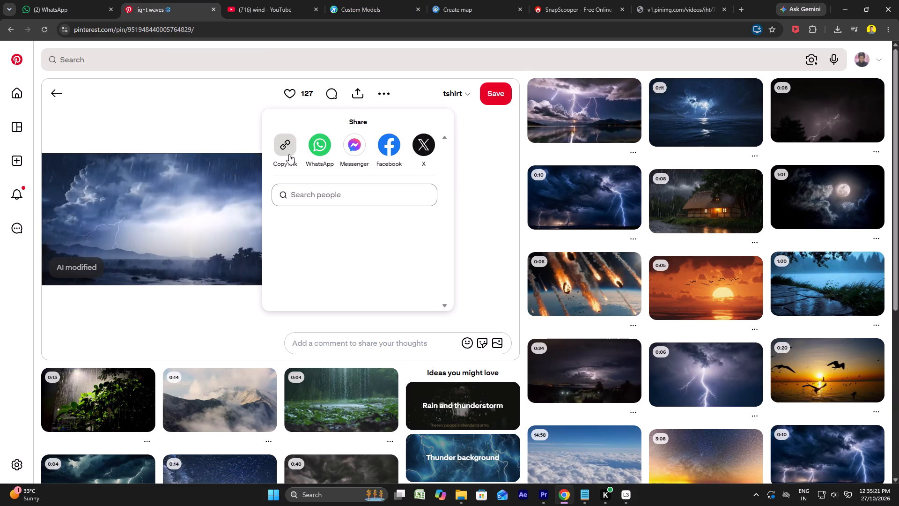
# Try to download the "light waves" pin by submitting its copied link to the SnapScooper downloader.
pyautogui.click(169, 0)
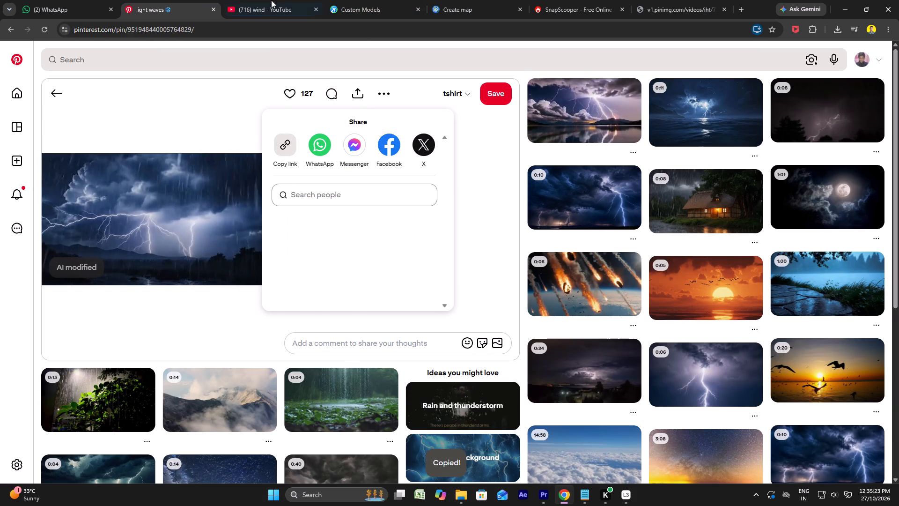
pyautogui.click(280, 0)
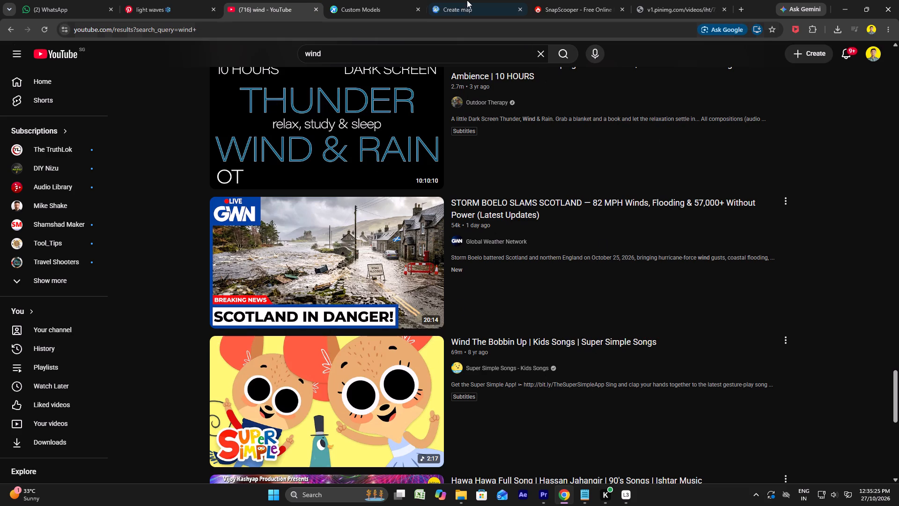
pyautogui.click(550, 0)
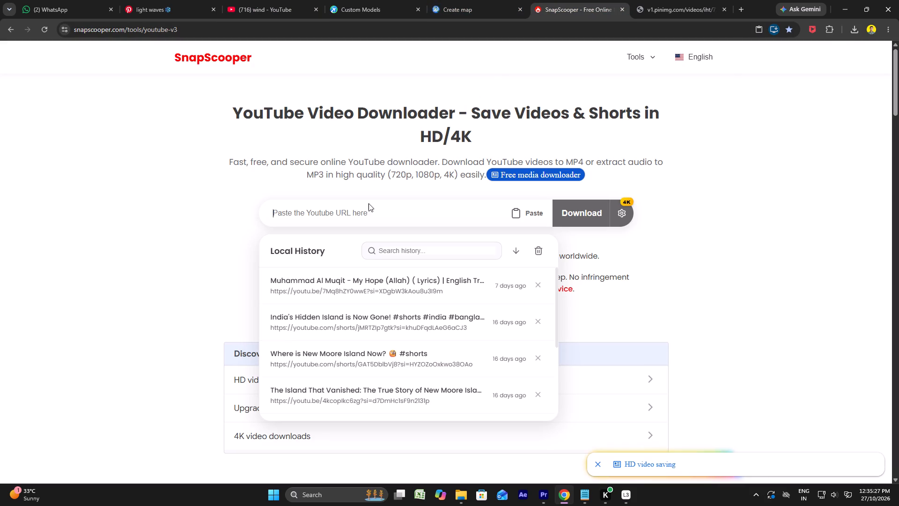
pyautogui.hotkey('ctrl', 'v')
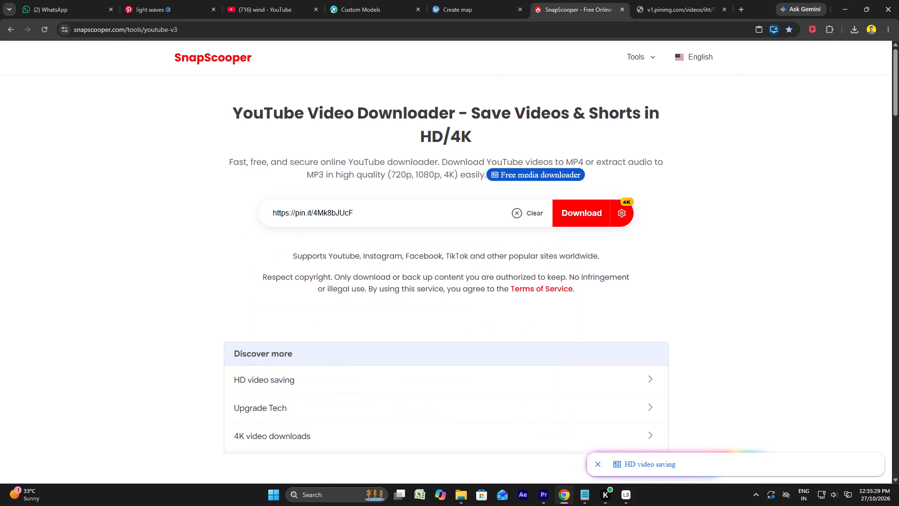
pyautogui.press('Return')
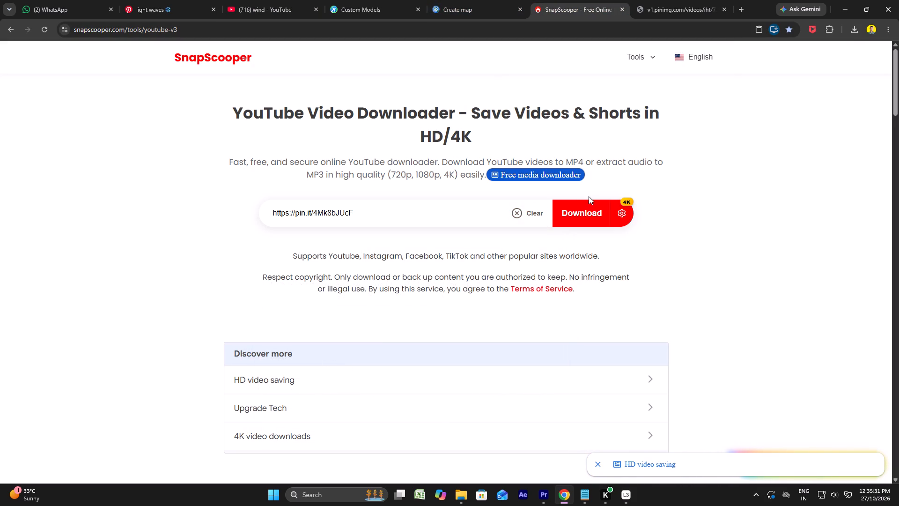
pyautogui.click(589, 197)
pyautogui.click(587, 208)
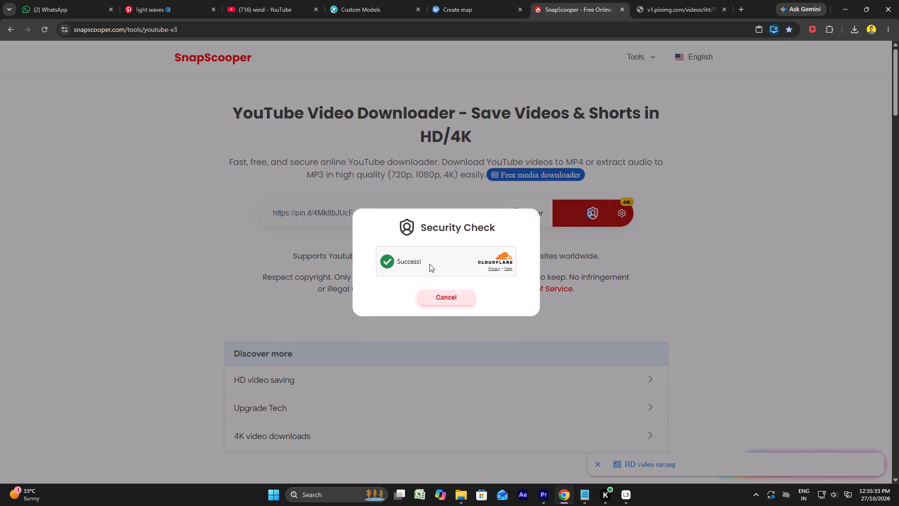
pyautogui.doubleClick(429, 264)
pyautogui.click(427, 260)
# Close the browser tab holding the pinimg rain video.
pyautogui.click(647, 0)
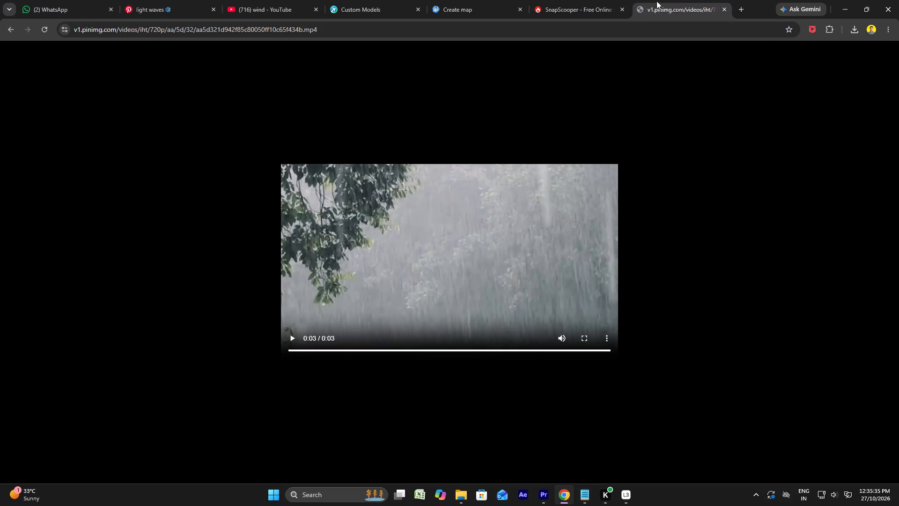
pyautogui.click(724, 7)
# Open savefrom.net in a new tab and submit the copied "light waves" pin link for download.
pyautogui.click(698, 6)
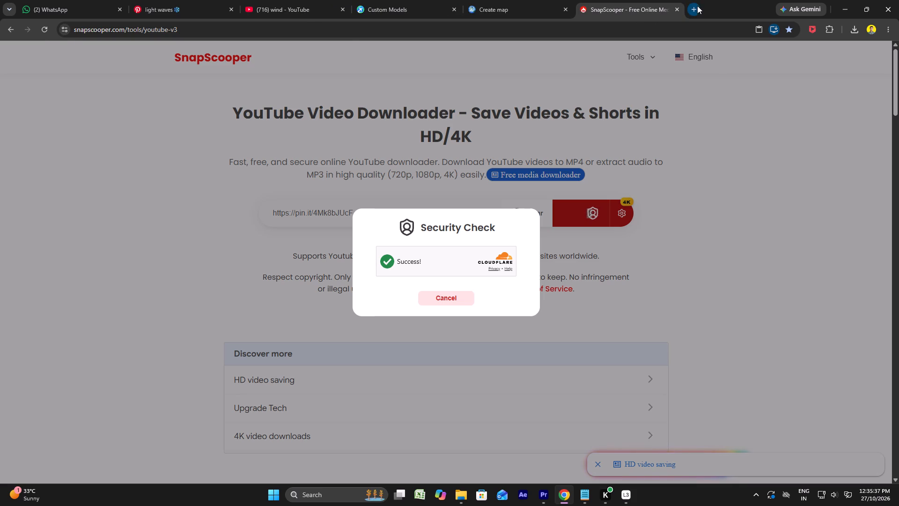
pyautogui.click(332, 45)
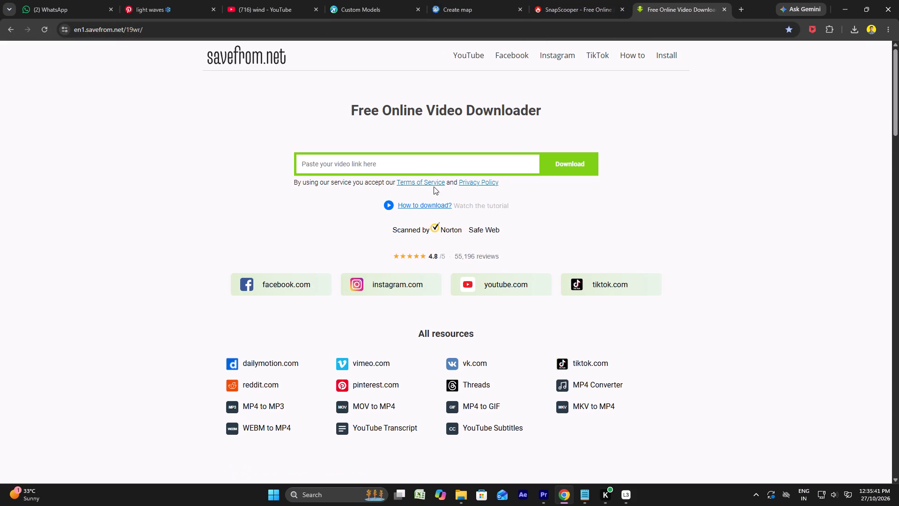
pyautogui.click(430, 165)
pyautogui.hotkey('ctrl', 'v')
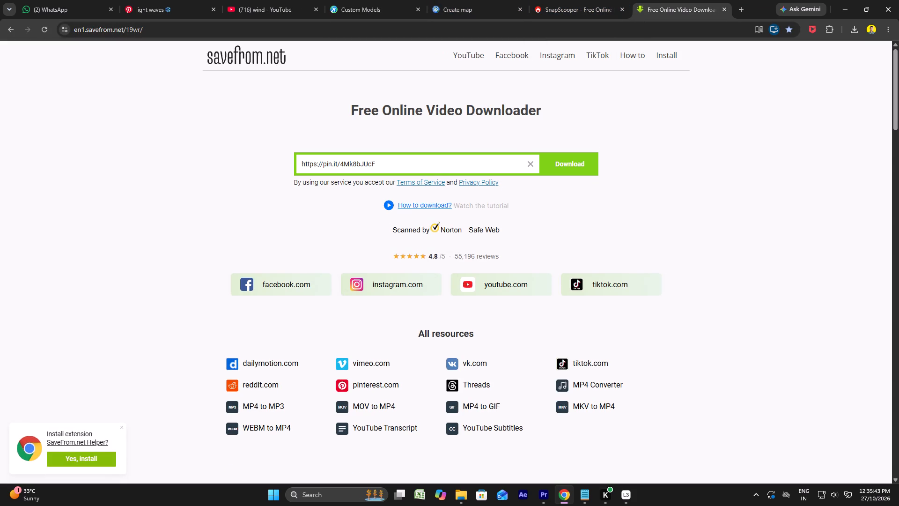
pyautogui.click(558, 167)
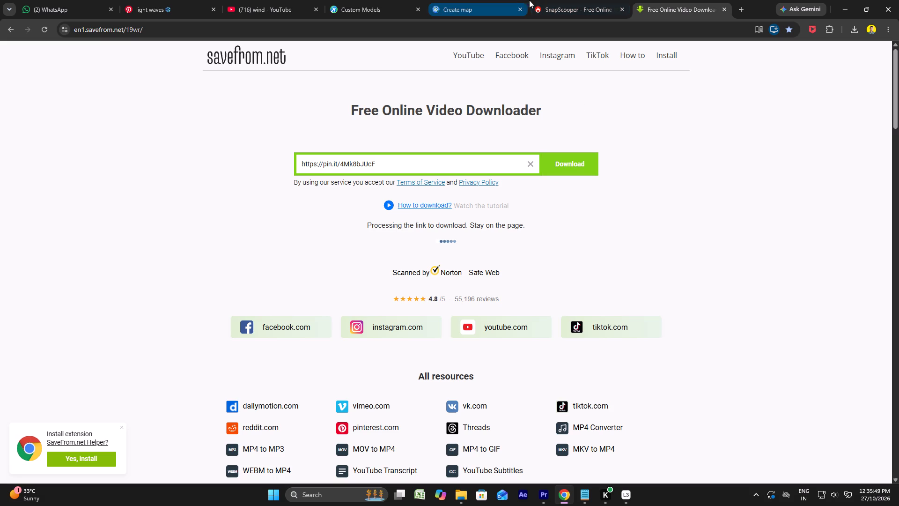
# Close the Travel Animator Custom Models tab.
pyautogui.click(358, 0)
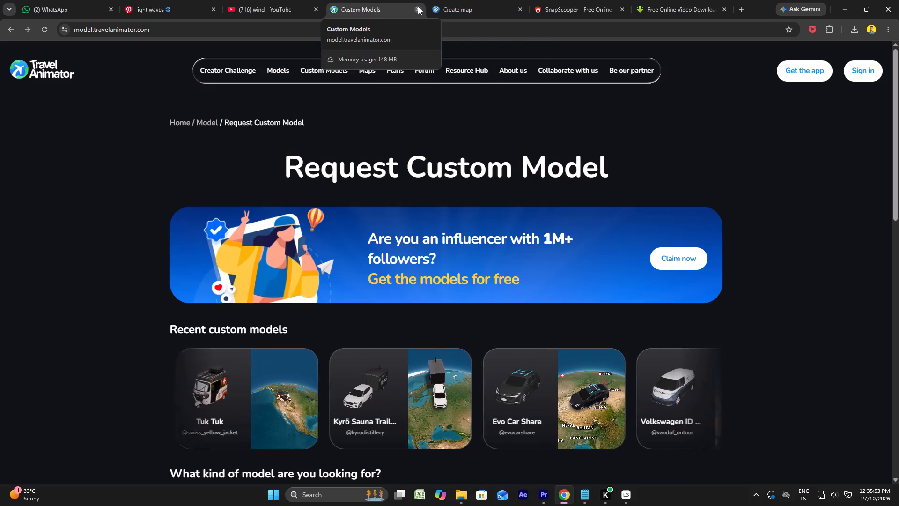
pyautogui.click(418, 6)
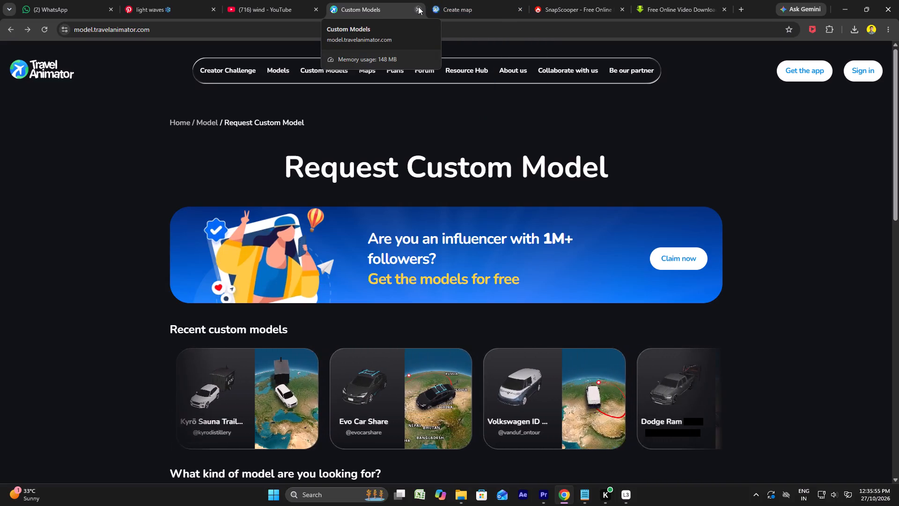
# Return to the savefrom.net page and download the "light waves" lightning video.
pyautogui.click(630, 0)
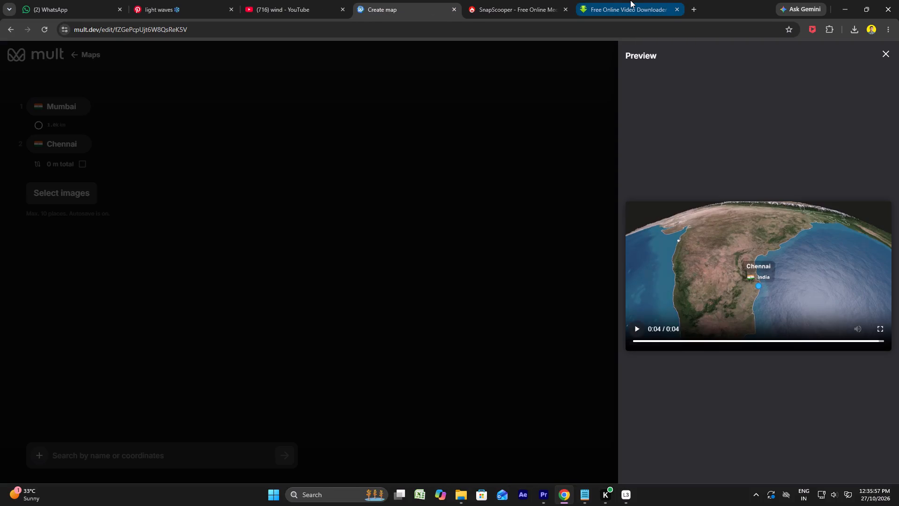
pyautogui.click(449, 285)
pyautogui.click(449, 281)
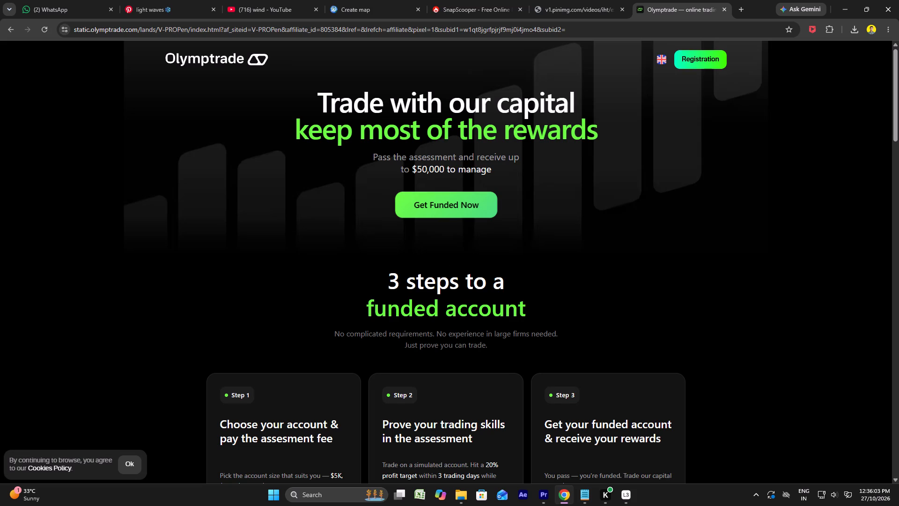
# Return to the pinimg tab with the lightning video and download it as an MP4.
pyautogui.click(575, 0)
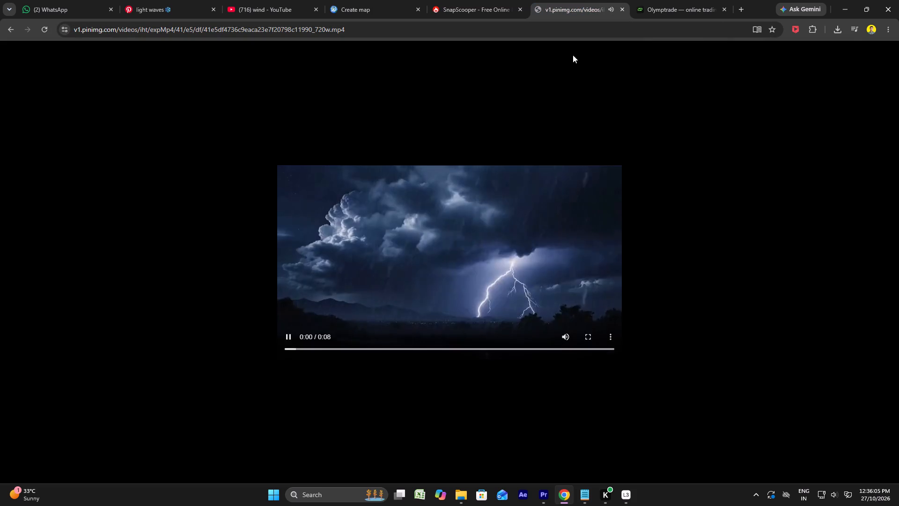
pyautogui.click(610, 335)
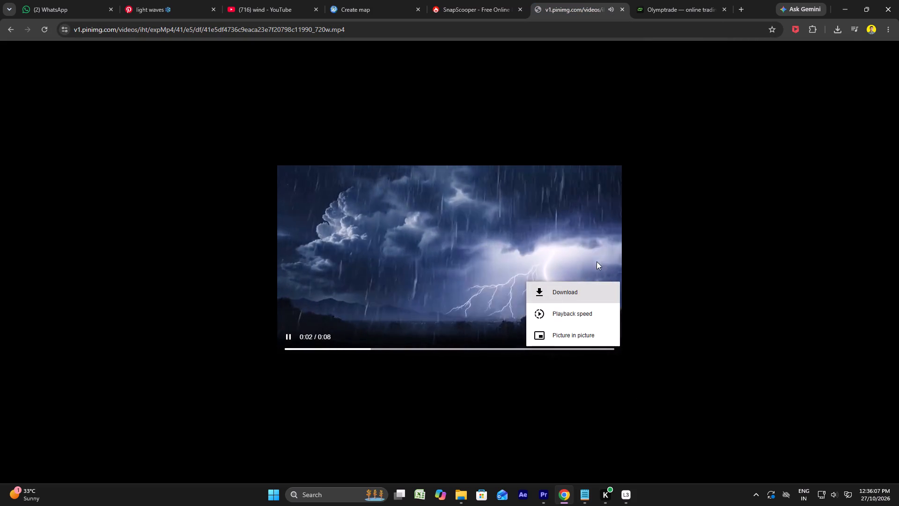
pyautogui.click(560, 283)
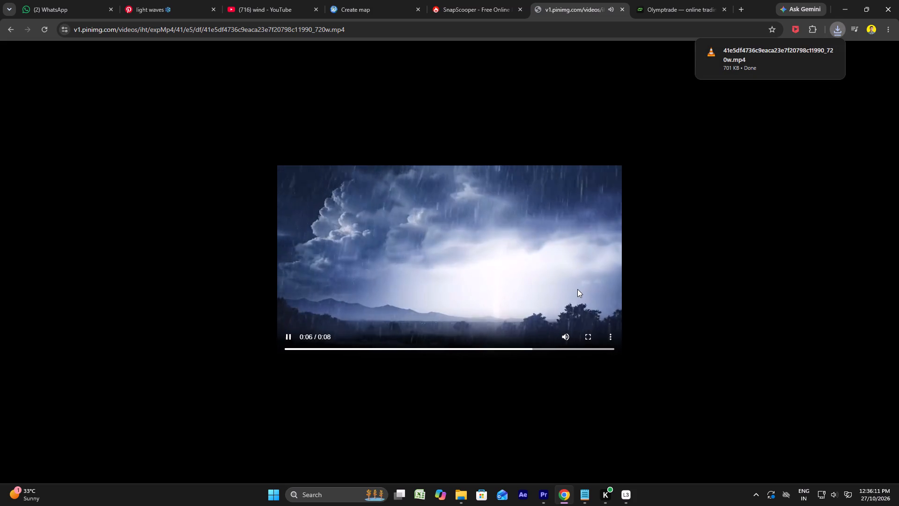
# Preview the lightning video in full screen, leave it, and return to the "light waves" pin.
pyautogui.click(577, 289)
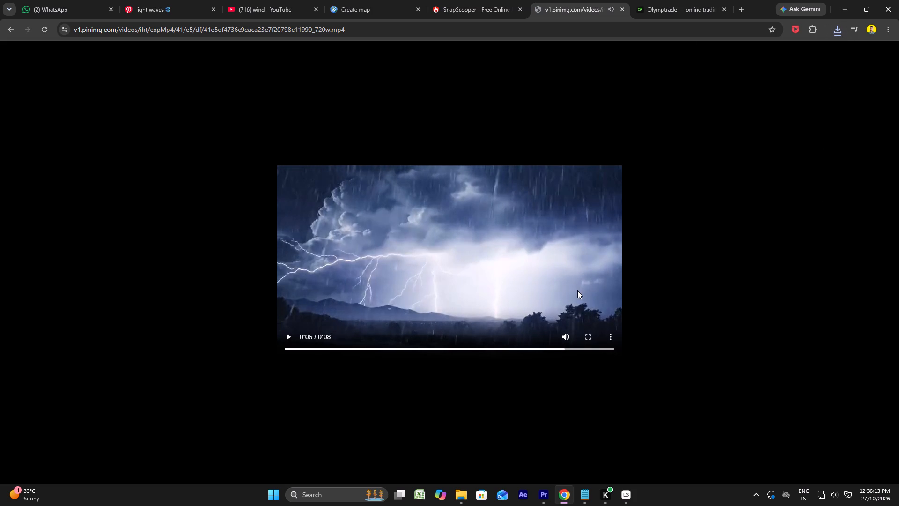
pyautogui.click(587, 336)
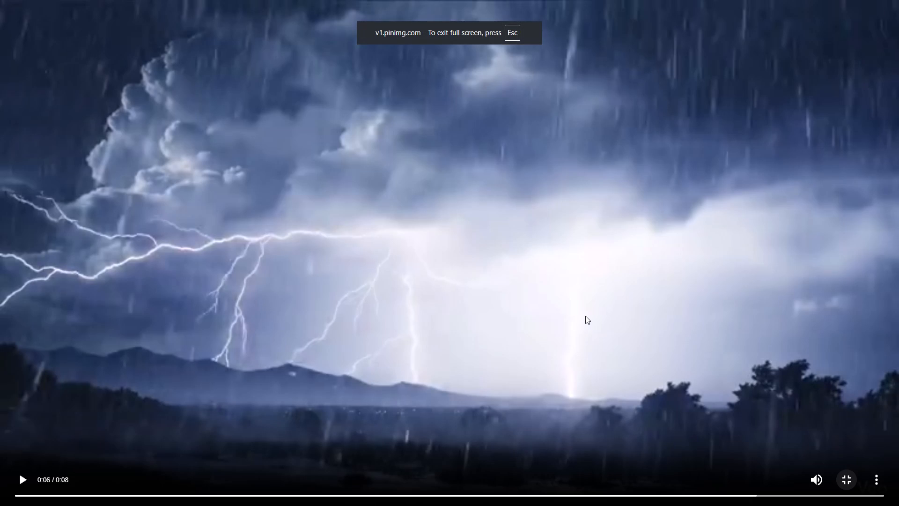
pyautogui.click(585, 320)
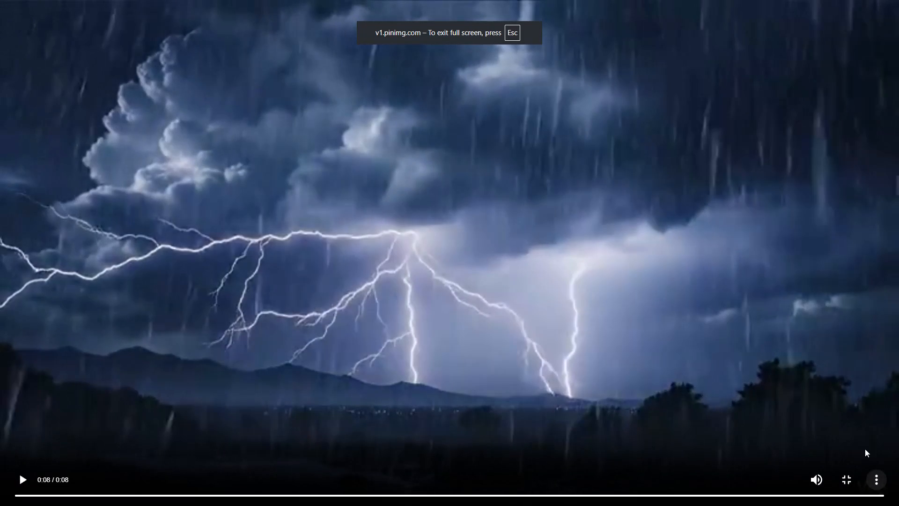
pyautogui.click(669, 247)
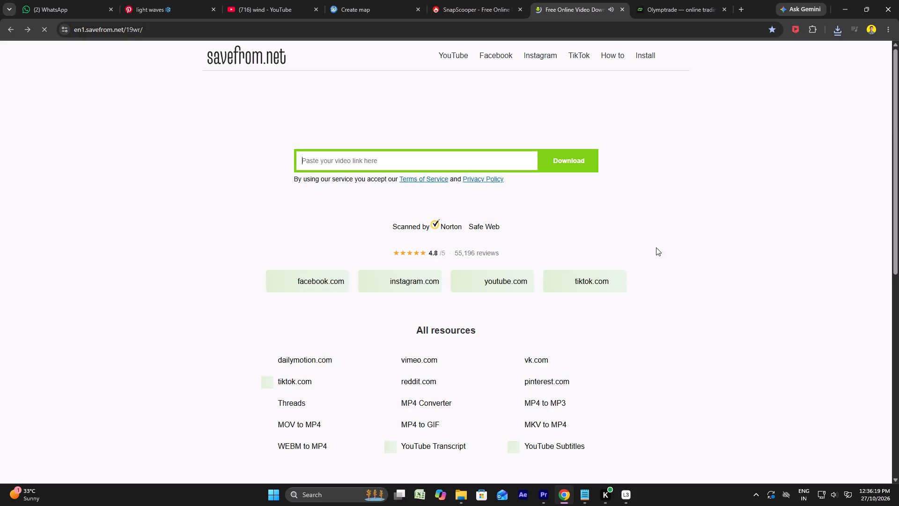
pyautogui.click(202, 0)
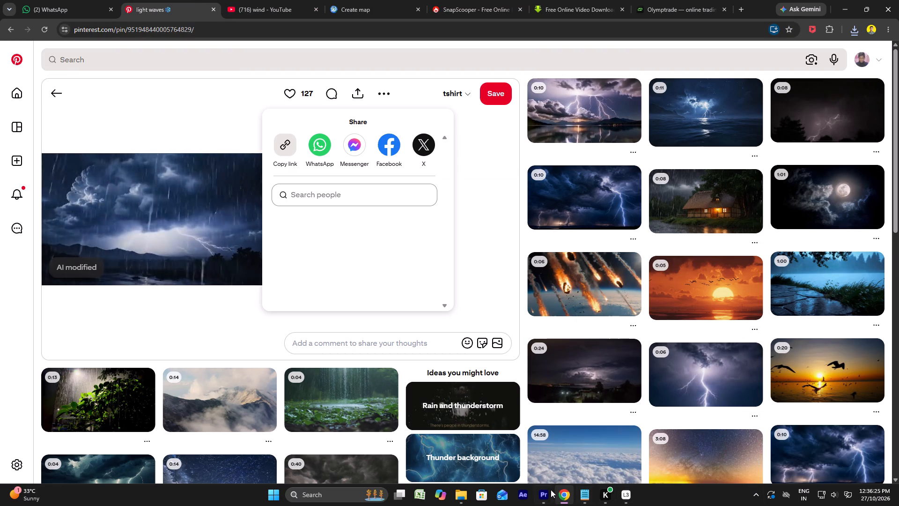
# Switch to Premiere and play the delhi poloo sequence across the end of the Delhi Rain Alert clip.
pyautogui.click(567, 491)
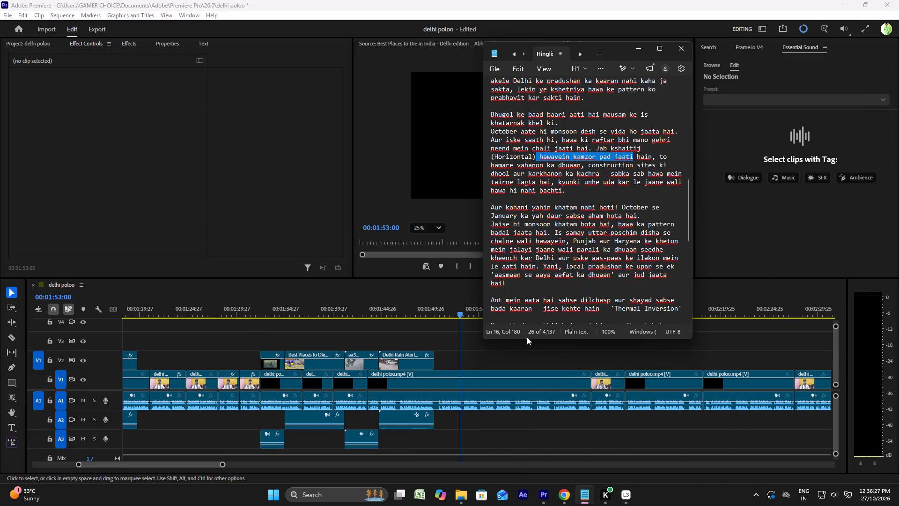
pyautogui.click(391, 305)
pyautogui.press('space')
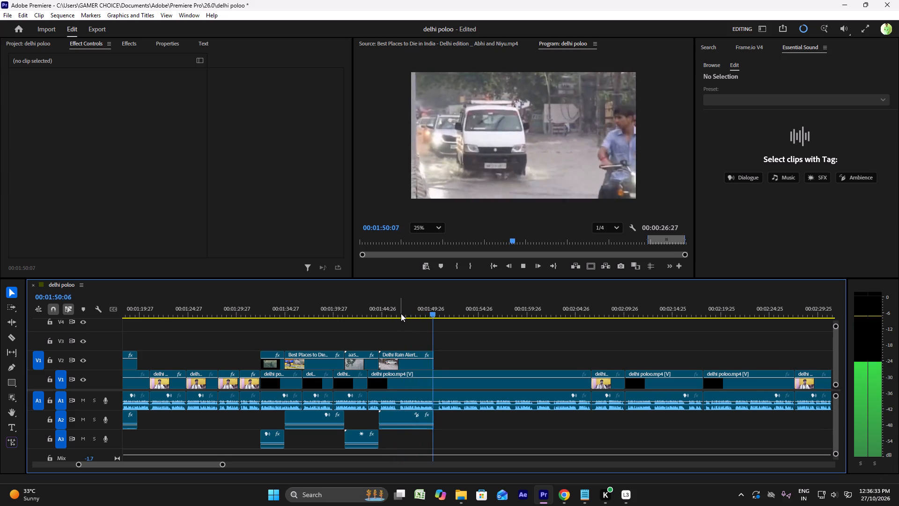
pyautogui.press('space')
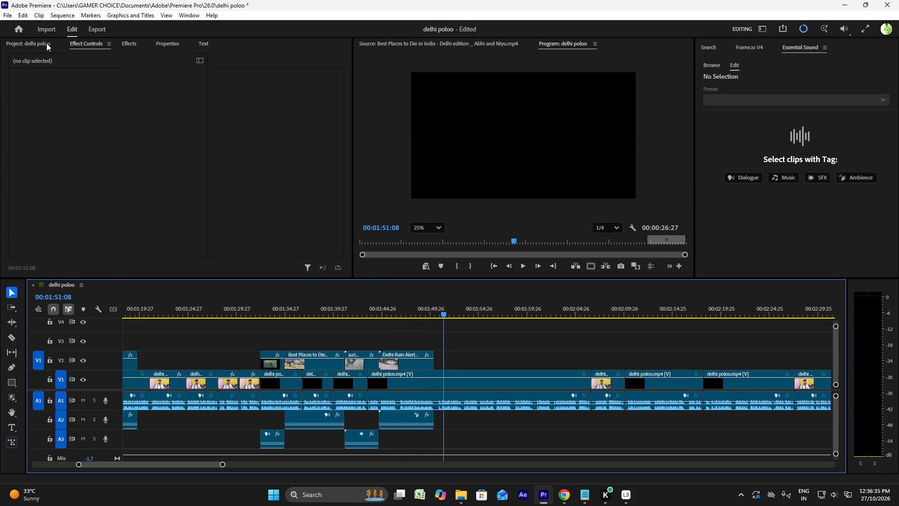
# Start importing media into the delhi poloo project from the Downloads folder.
pyautogui.click(46, 43)
pyautogui.doubleClick(290, 227)
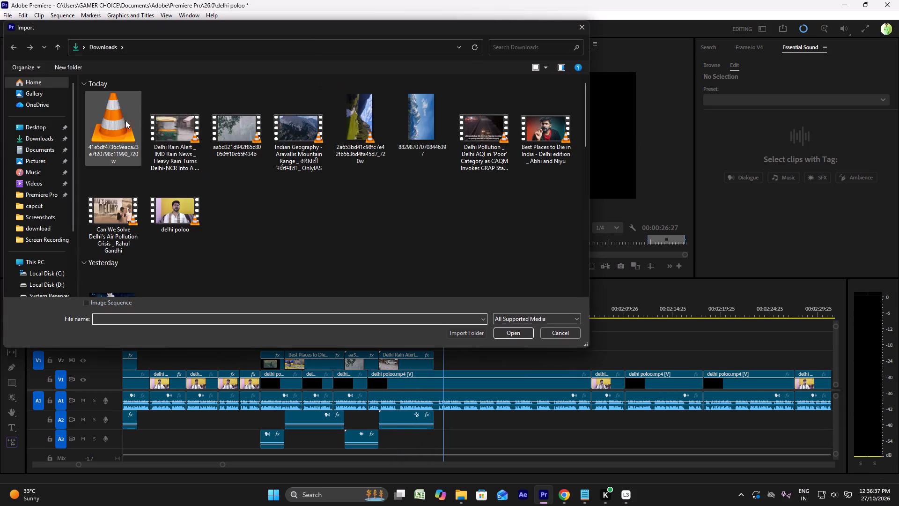
# In Premiere, import the downloaded lightning clip 41e5df4736c9eaca23e7f20798c11990_720w from the Downloads folder.
pyautogui.moveTo(120, 119); pyautogui.dragTo(525, 357)
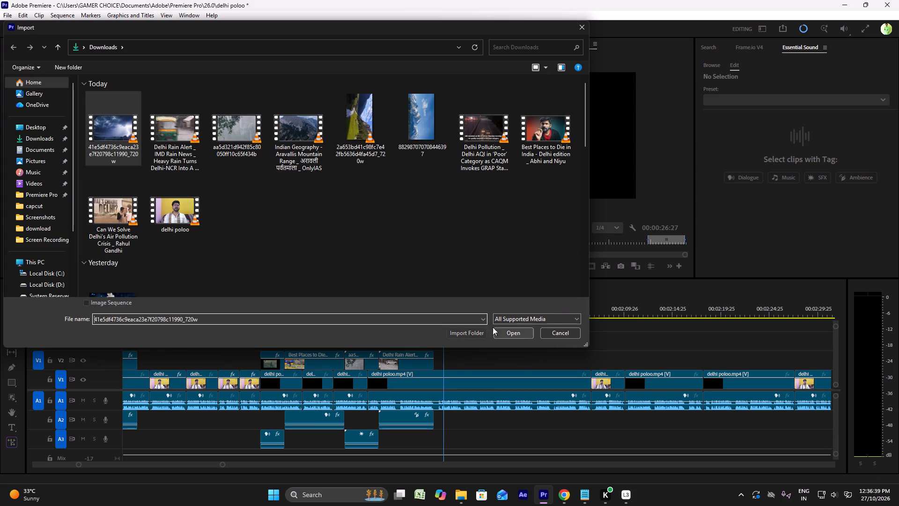
pyautogui.click(108, 126)
pyautogui.click(521, 333)
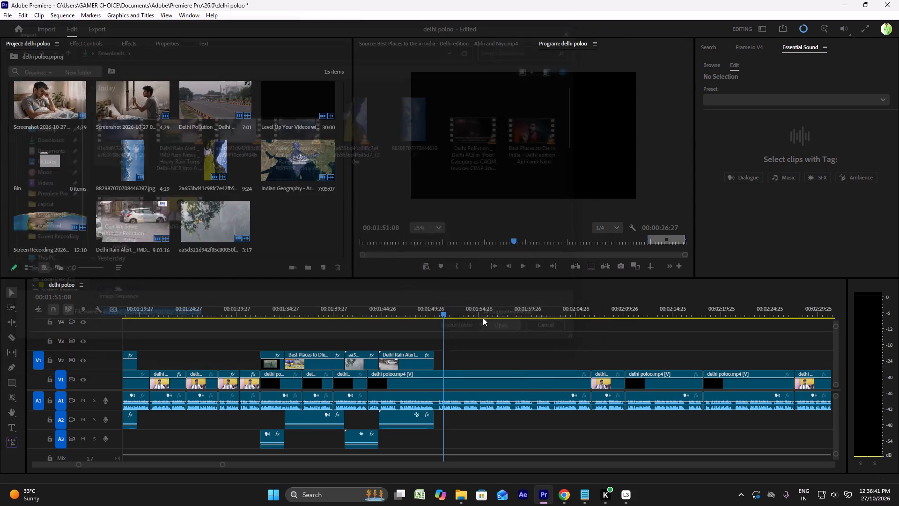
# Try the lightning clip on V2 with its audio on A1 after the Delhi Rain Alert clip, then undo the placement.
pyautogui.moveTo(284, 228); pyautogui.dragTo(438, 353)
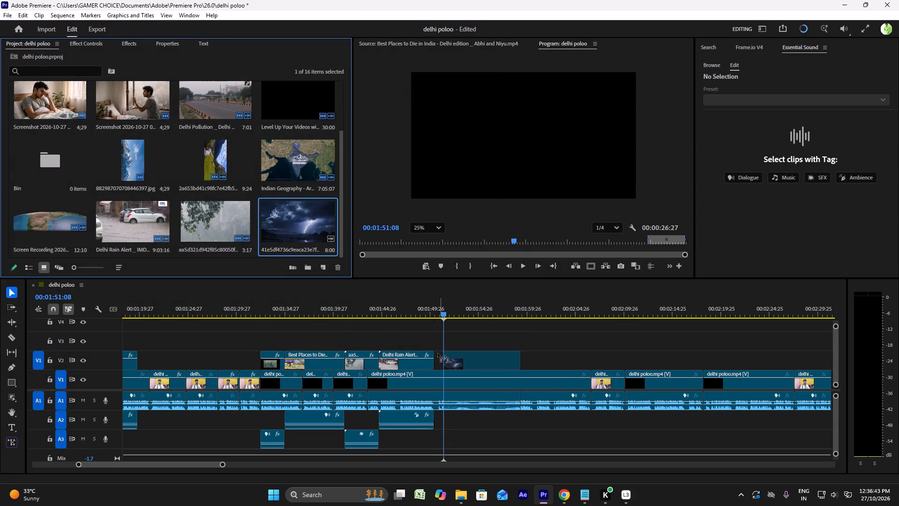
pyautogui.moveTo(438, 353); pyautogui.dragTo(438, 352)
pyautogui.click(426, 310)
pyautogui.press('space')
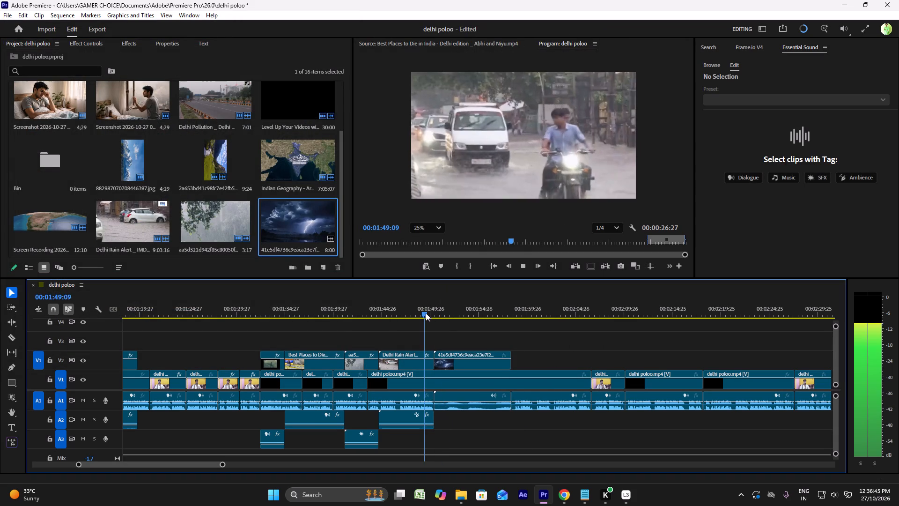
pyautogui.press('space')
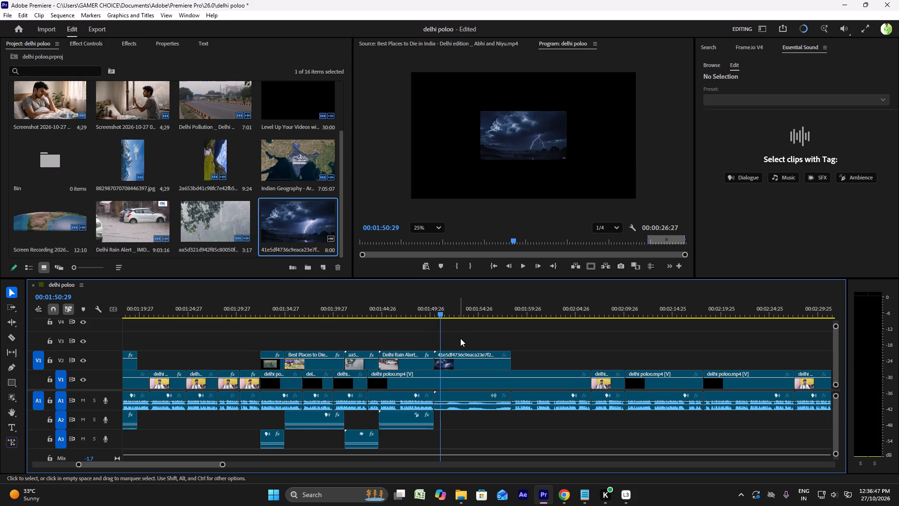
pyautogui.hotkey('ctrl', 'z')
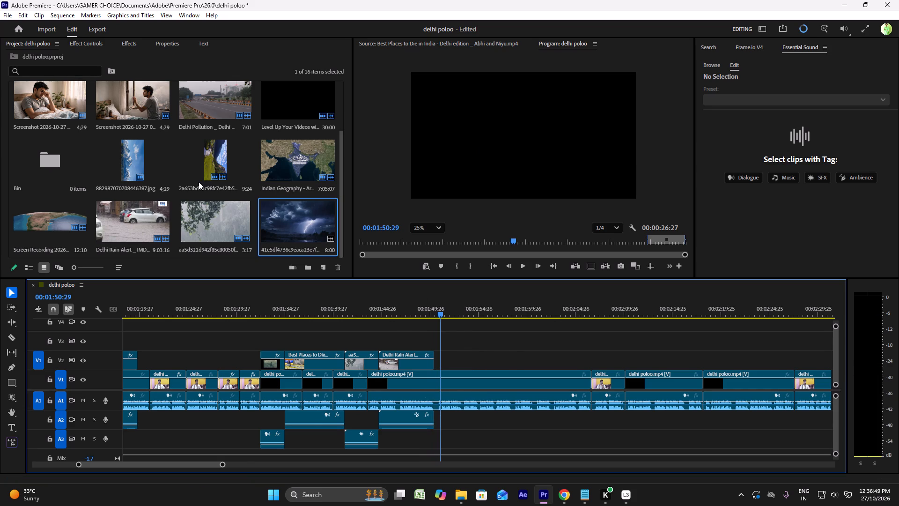
# Place the lightning clip on V2 directly after the Delhi Rain Alert clip, with its audio on A3.
pyautogui.moveTo(296, 222); pyautogui.dragTo(441, 328)
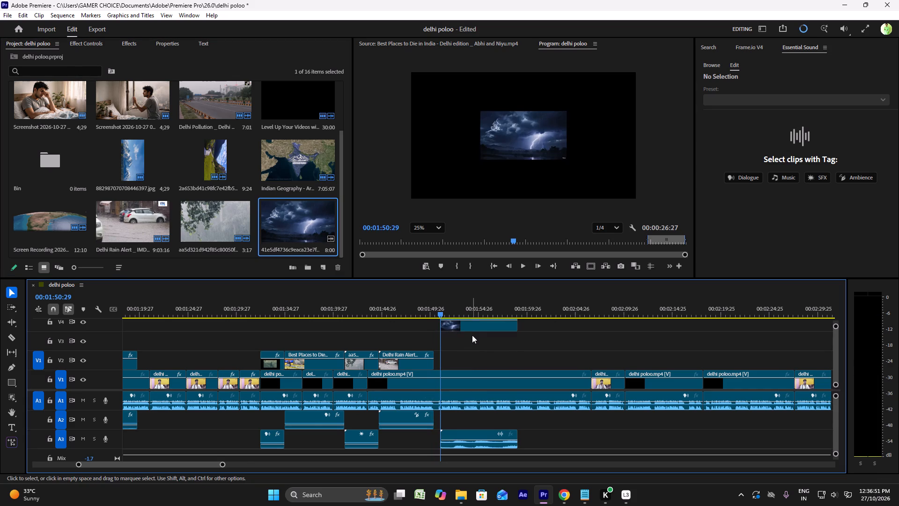
pyautogui.moveTo(467, 326); pyautogui.dragTo(450, 356)
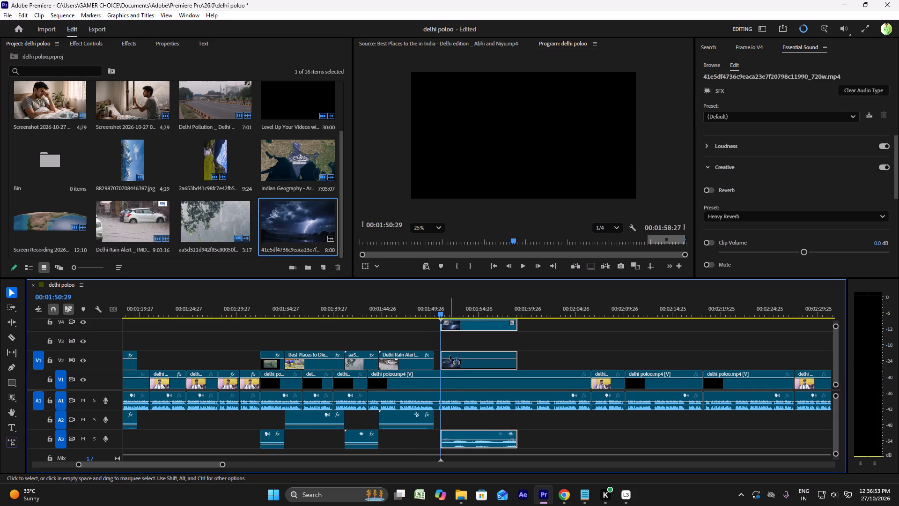
pyautogui.moveTo(450, 356); pyautogui.dragTo(447, 356)
pyautogui.click(465, 366)
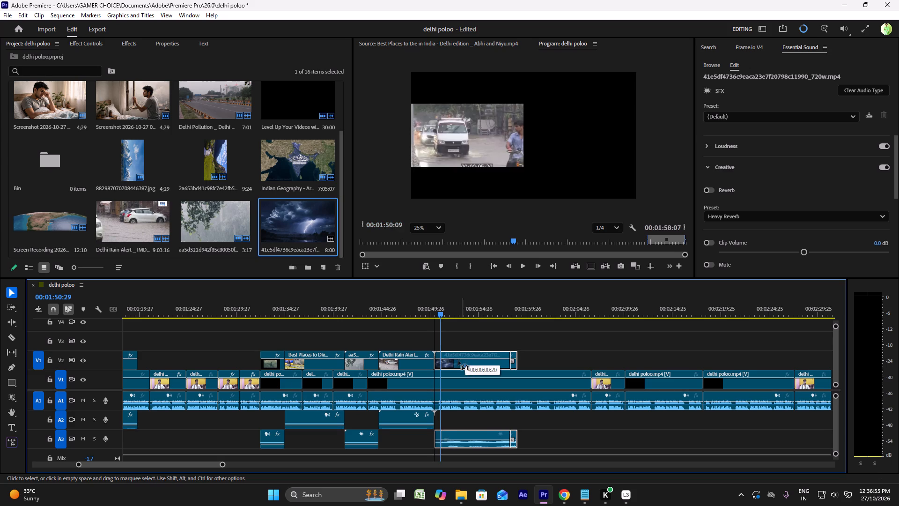
# Play the sequence from the lightning clip's start and lower the clip's audio level on A3 to the bottom.
pyautogui.click(431, 316)
pyautogui.press('space')
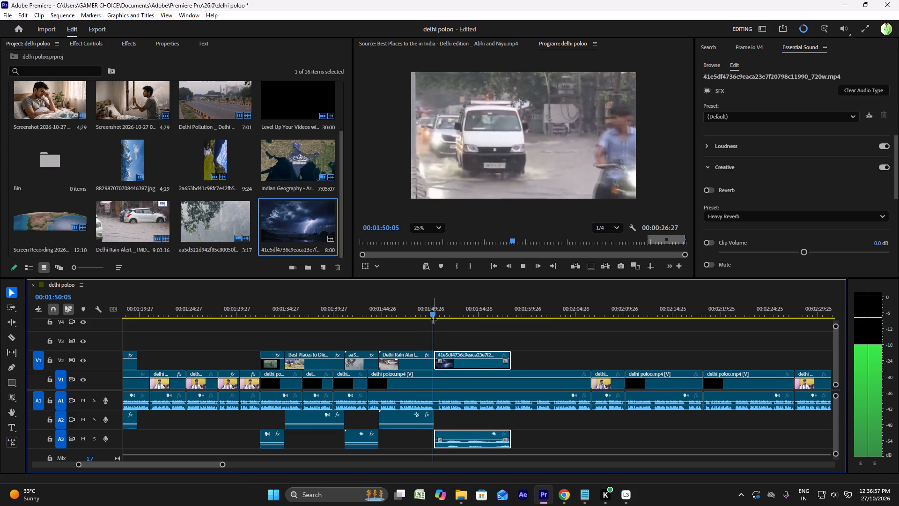
pyautogui.moveTo(476, 439); pyautogui.dragTo(474, 464)
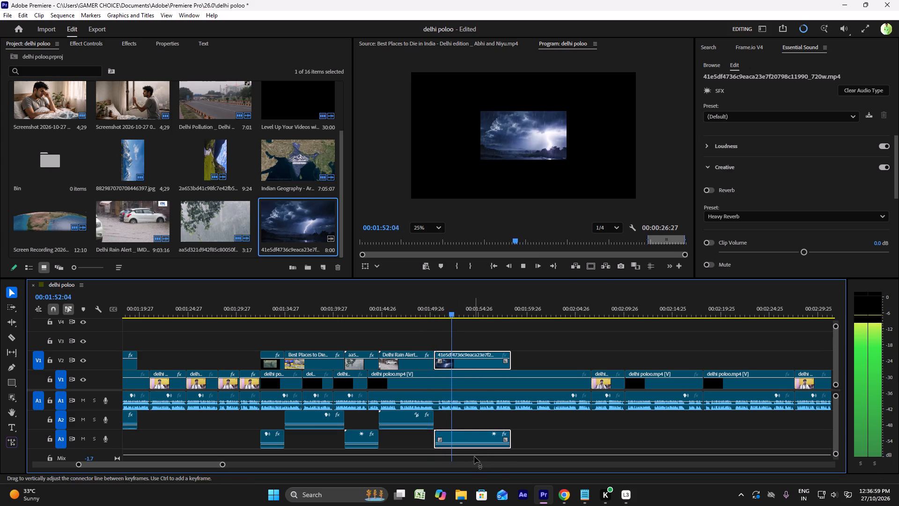
pyautogui.press('space')
# Set the lightning clip's Scale to 291 so it fills the frame, and check it in playback.
pyautogui.click(88, 45)
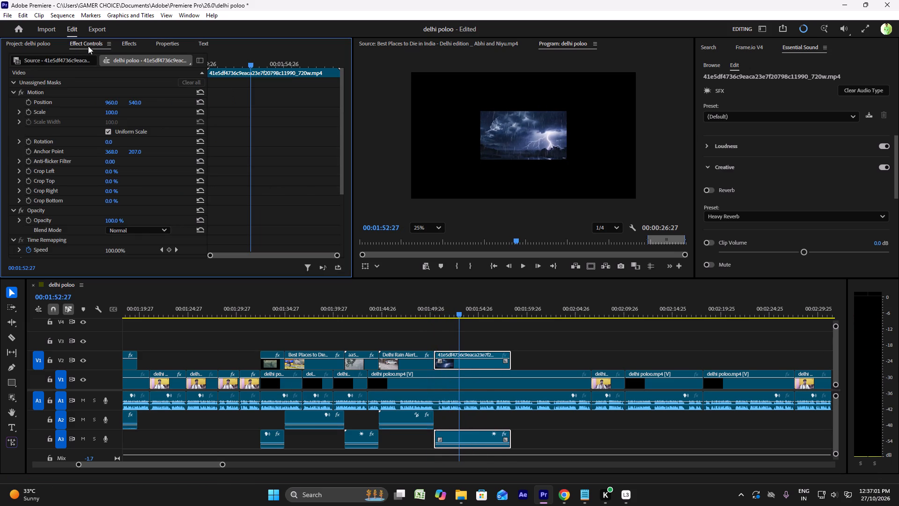
pyautogui.moveTo(115, 115); pyautogui.dragTo(183, 129)
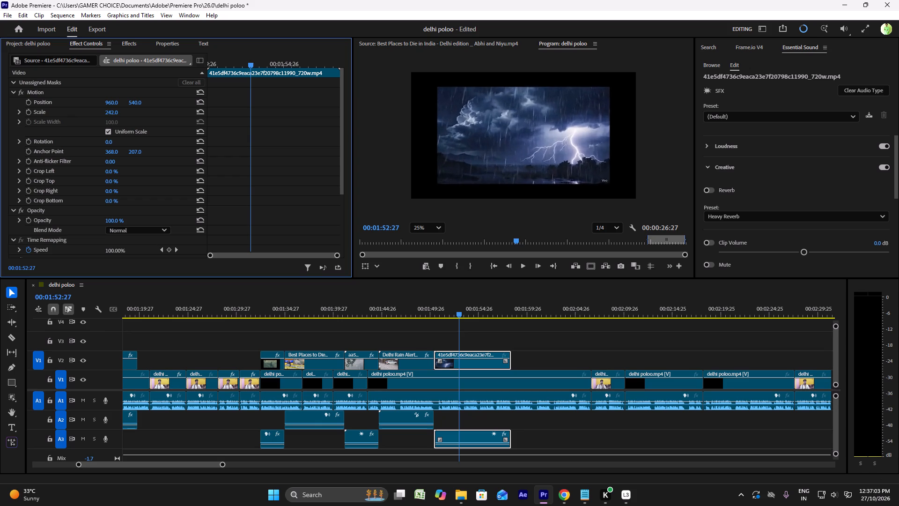
pyautogui.moveTo(183, 129); pyautogui.dragTo(192, 128)
pyautogui.press('space')
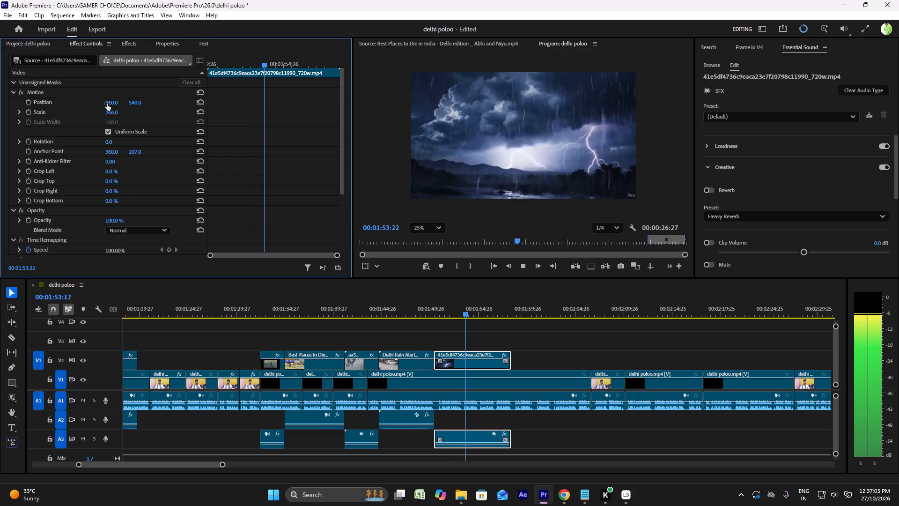
pyautogui.press('space')
pyautogui.moveTo(114, 112); pyautogui.dragTo(119, 112)
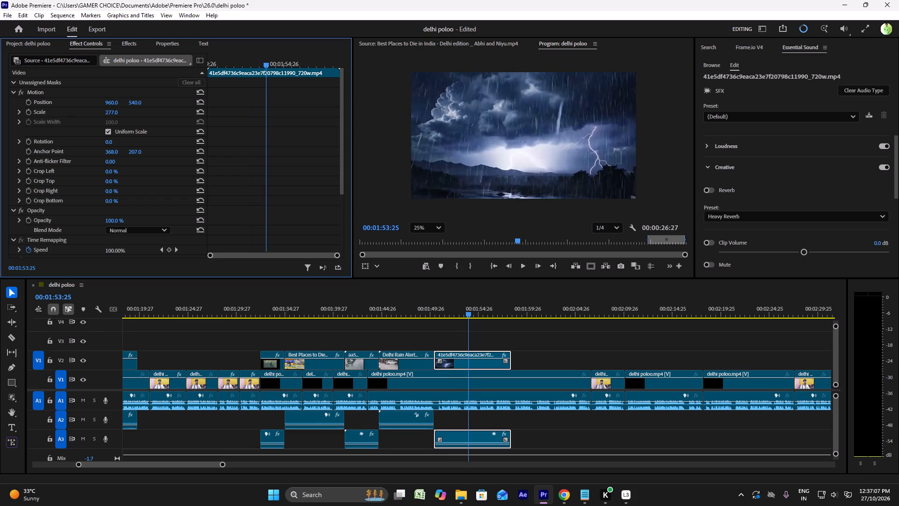
pyautogui.moveTo(119, 112); pyautogui.dragTo(126, 113)
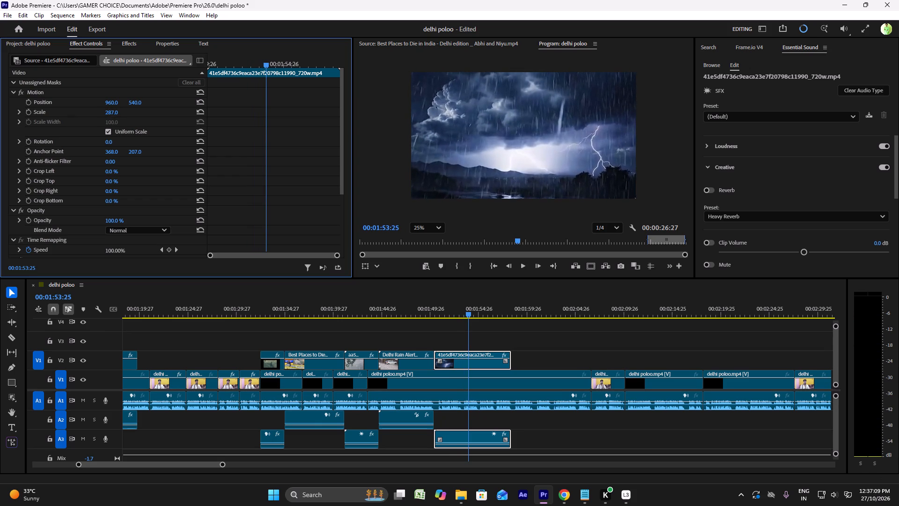
pyautogui.moveTo(126, 113); pyautogui.dragTo(128, 113)
pyautogui.press('space')
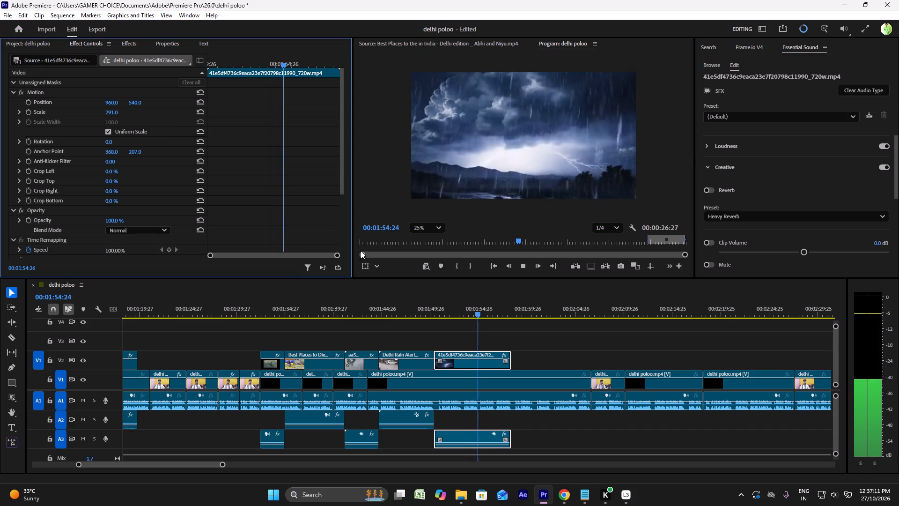
pyautogui.press('space')
# Trim the end of the lightning clip and its audio back to about 00:01:53:20, checking the cut against the voice-over.
pyautogui.moveTo(513, 356); pyautogui.dragTo(474, 347)
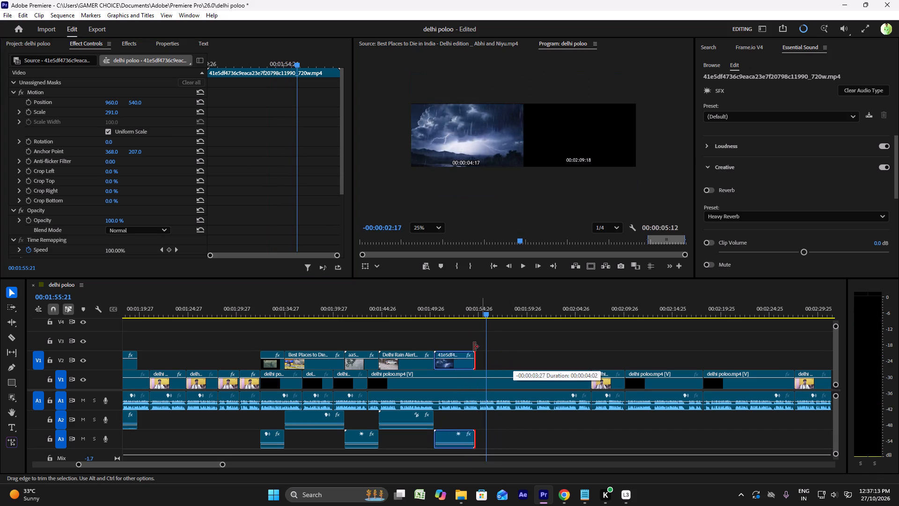
pyautogui.moveTo(474, 347); pyautogui.dragTo(472, 346)
pyautogui.click(440, 313)
pyautogui.press('space')
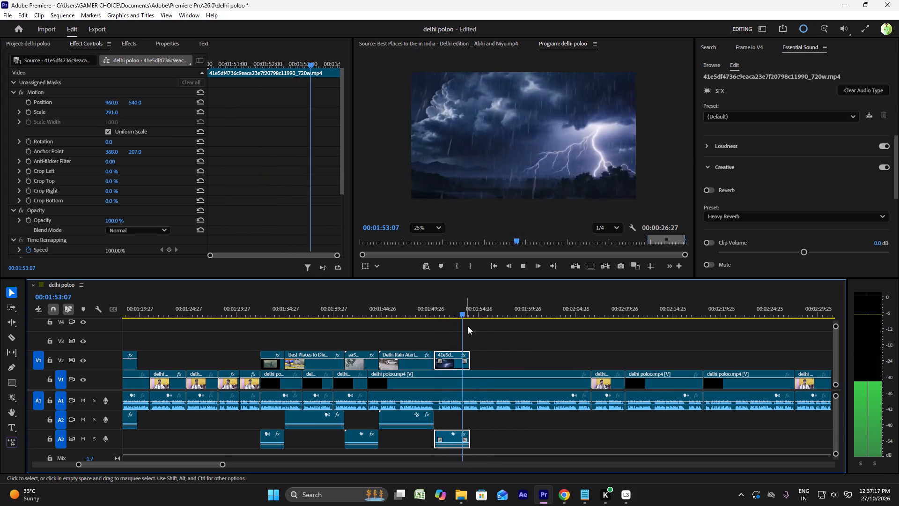
pyautogui.press('space')
pyautogui.moveTo(472, 358); pyautogui.dragTo(469, 354)
pyautogui.press('space')
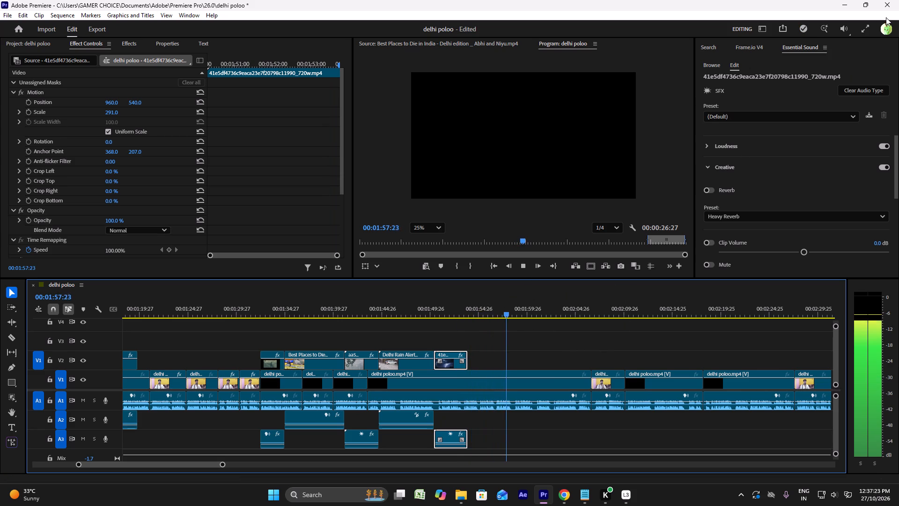
# Save the delhi poloo project and close Premiere.
pyautogui.hotkey('ctrl', 's')
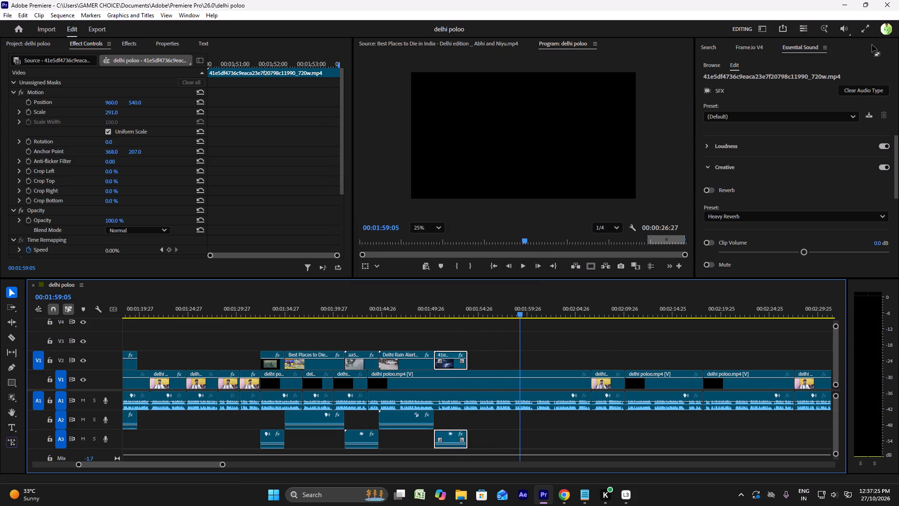
pyautogui.click(889, 9)
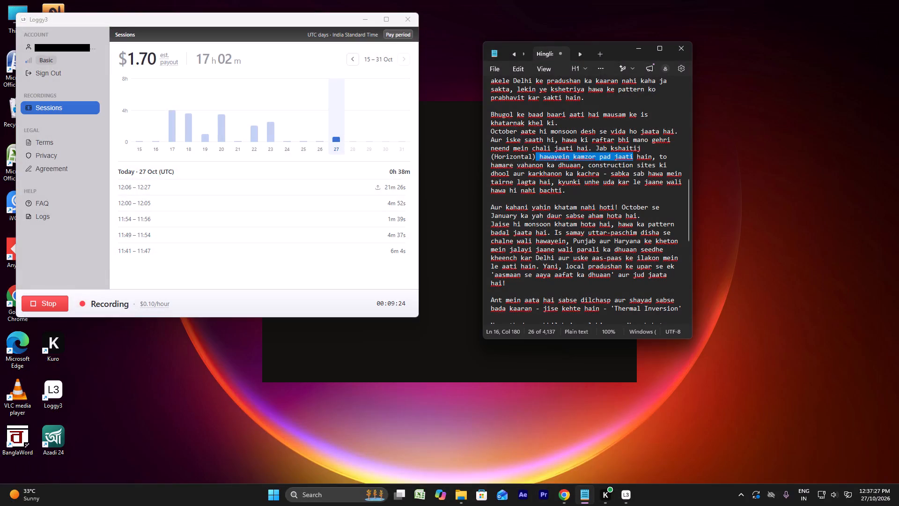
# Stop the running recording in Loggy3.
pyautogui.click(59, 307)
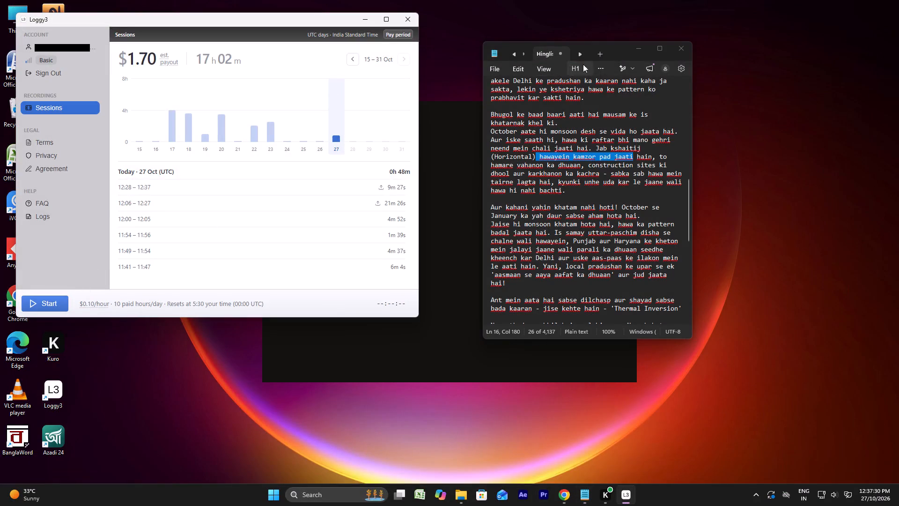
# Close the Notepad script window and the Loggy3 window.
pyautogui.click(681, 48)
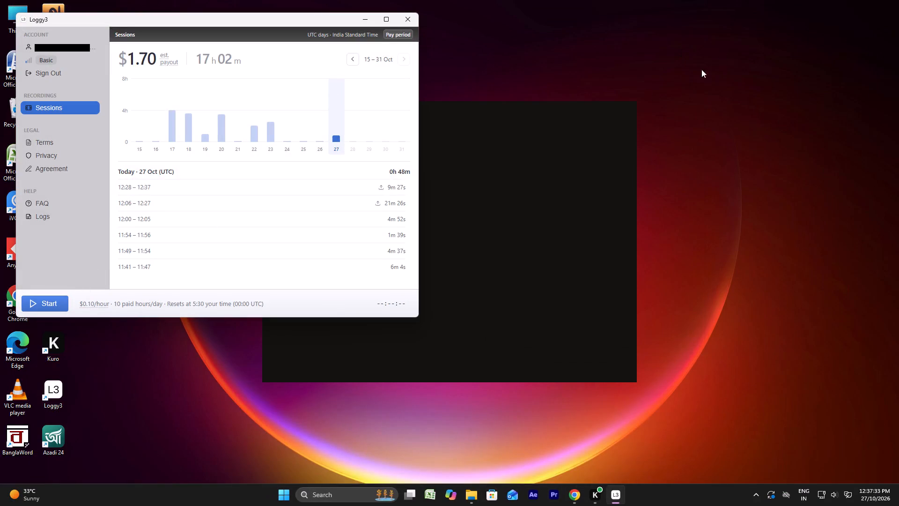
pyautogui.click(405, 16)
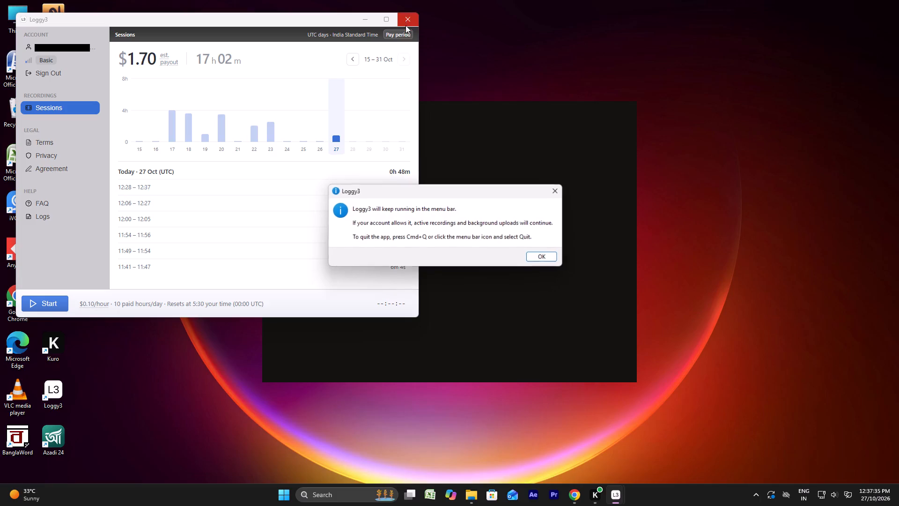
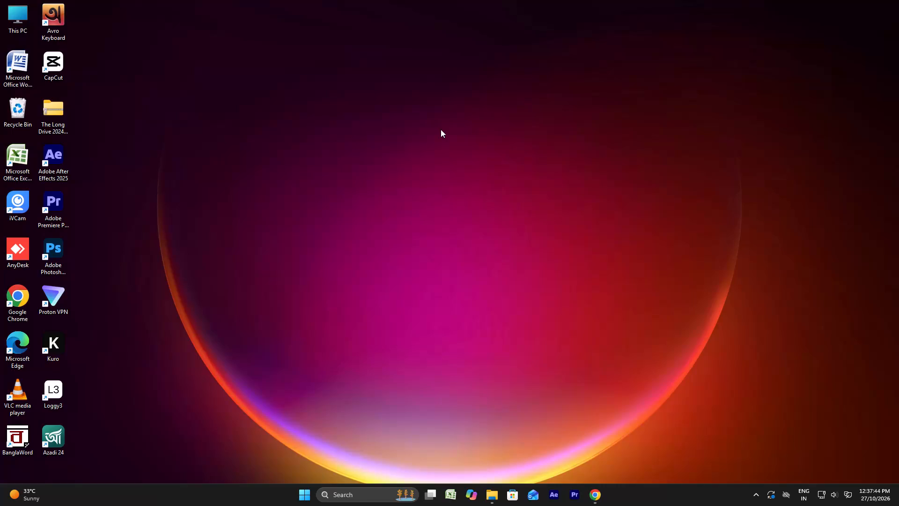
# Open the Shut Down Windows dialog from the desktop.
pyautogui.hotkey('alt', 'F4')
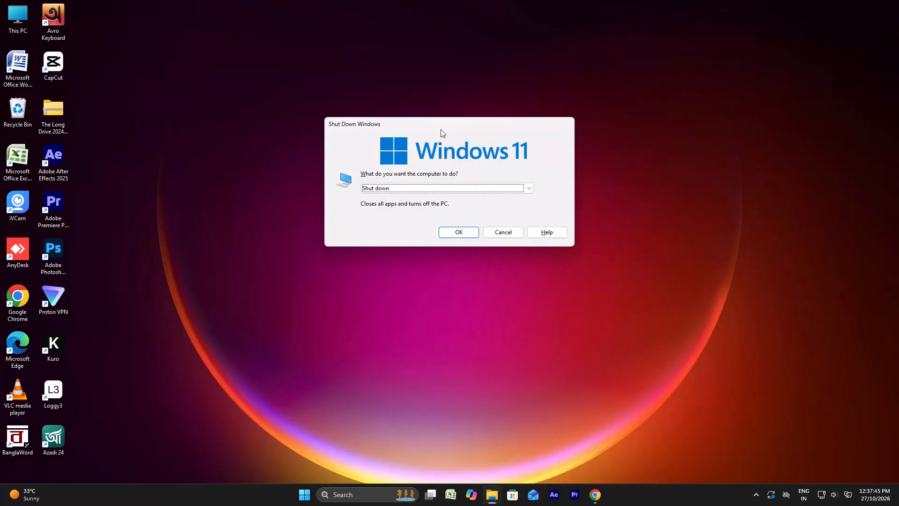